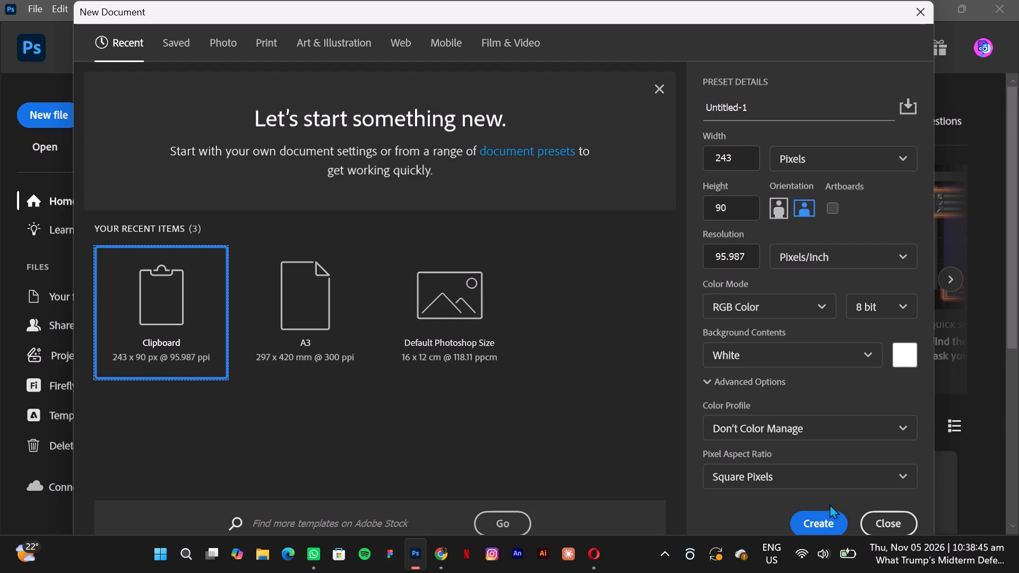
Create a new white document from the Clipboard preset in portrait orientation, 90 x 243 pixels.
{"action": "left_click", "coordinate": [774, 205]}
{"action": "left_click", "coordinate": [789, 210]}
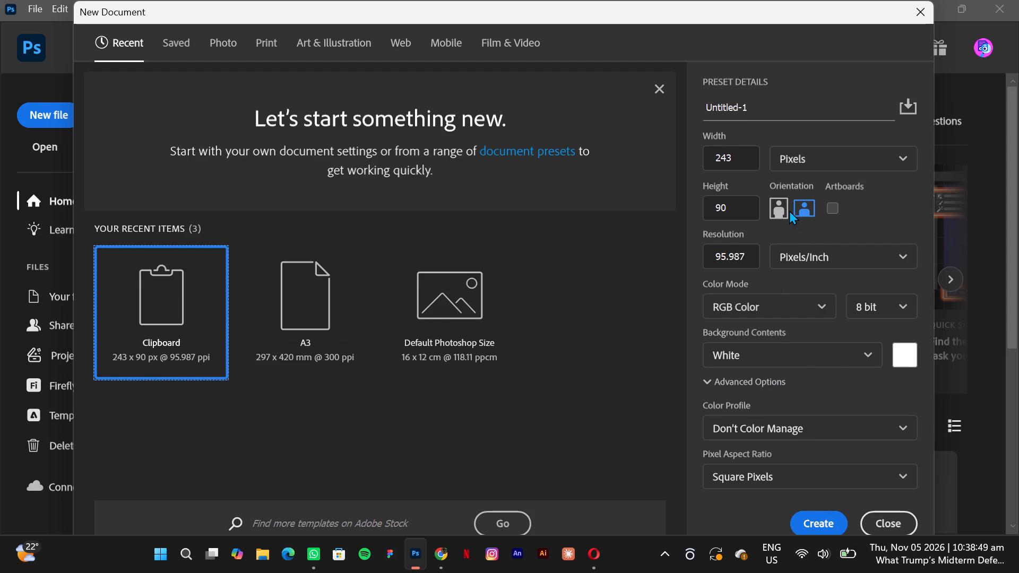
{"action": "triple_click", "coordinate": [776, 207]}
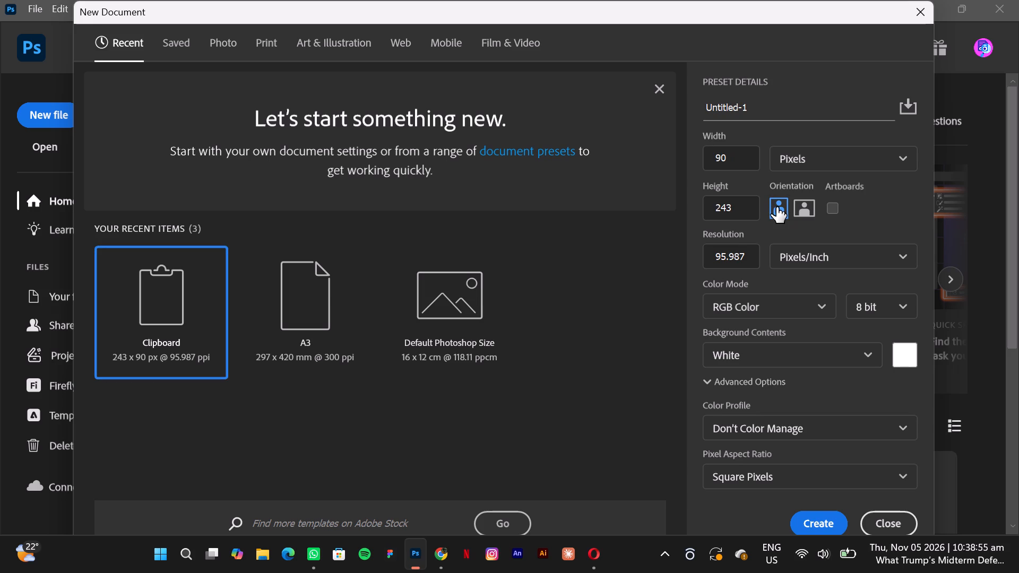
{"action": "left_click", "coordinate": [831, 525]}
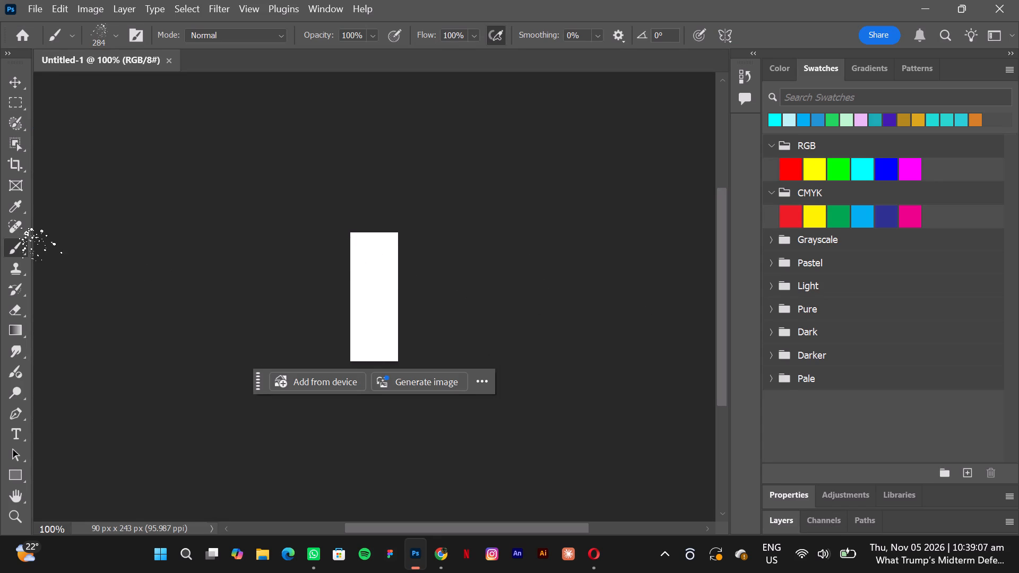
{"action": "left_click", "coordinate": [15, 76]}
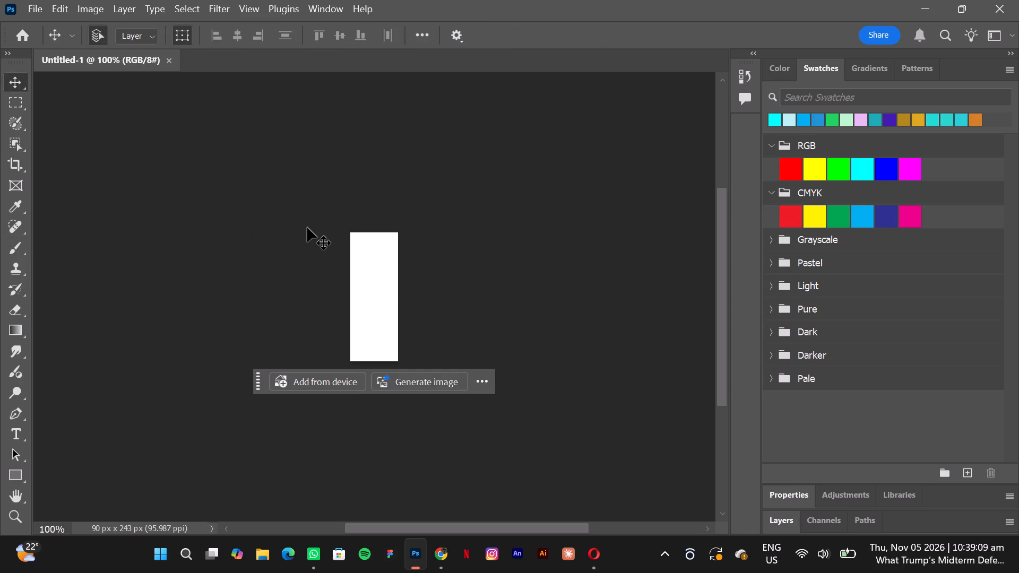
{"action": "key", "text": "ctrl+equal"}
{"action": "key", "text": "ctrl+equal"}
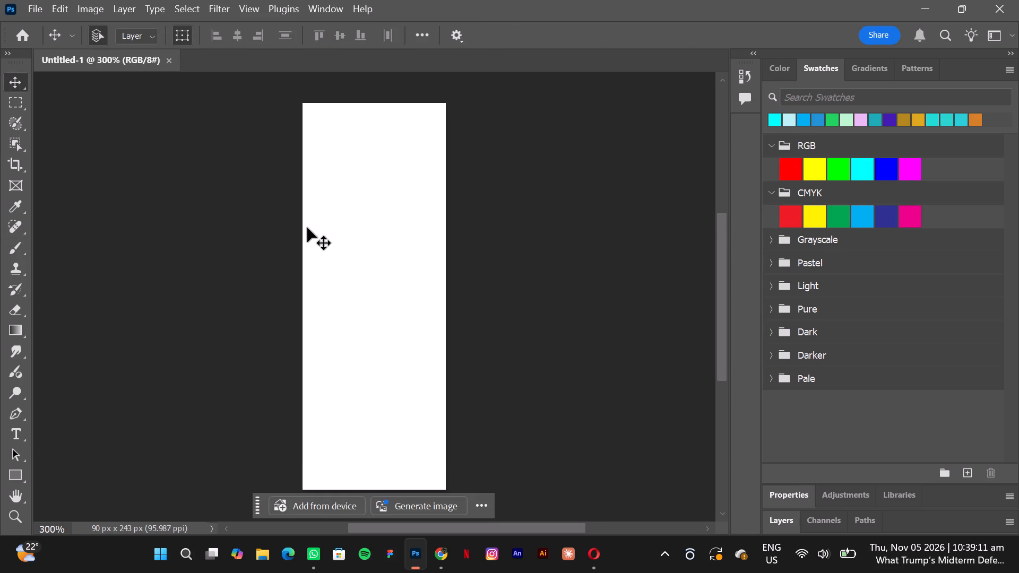
Create a new document from the A4 print preset, 210 x 297 mm at 300 ppi.
{"action": "left_click", "coordinate": [28, 0]}
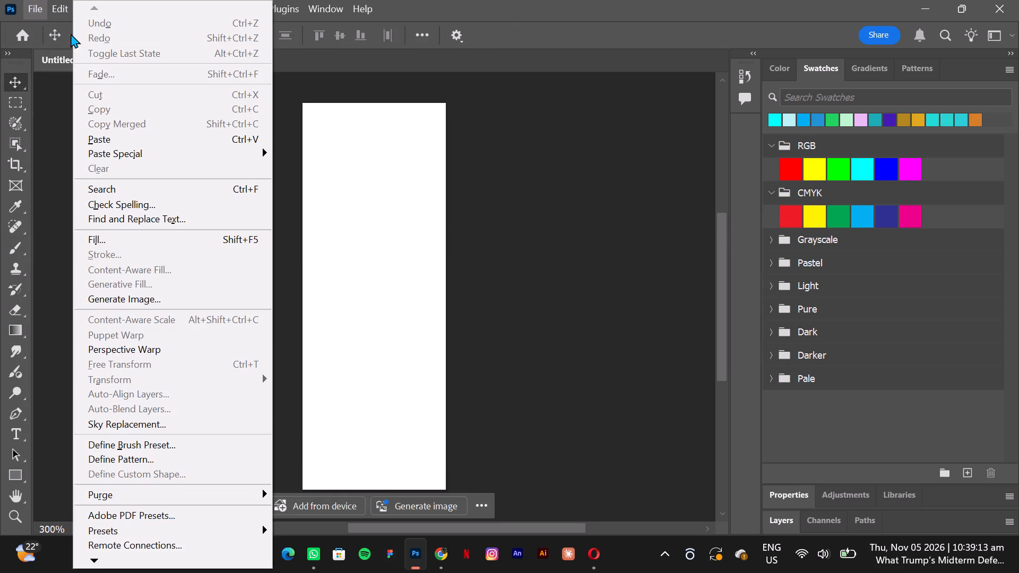
{"action": "left_click", "coordinate": [47, 25]}
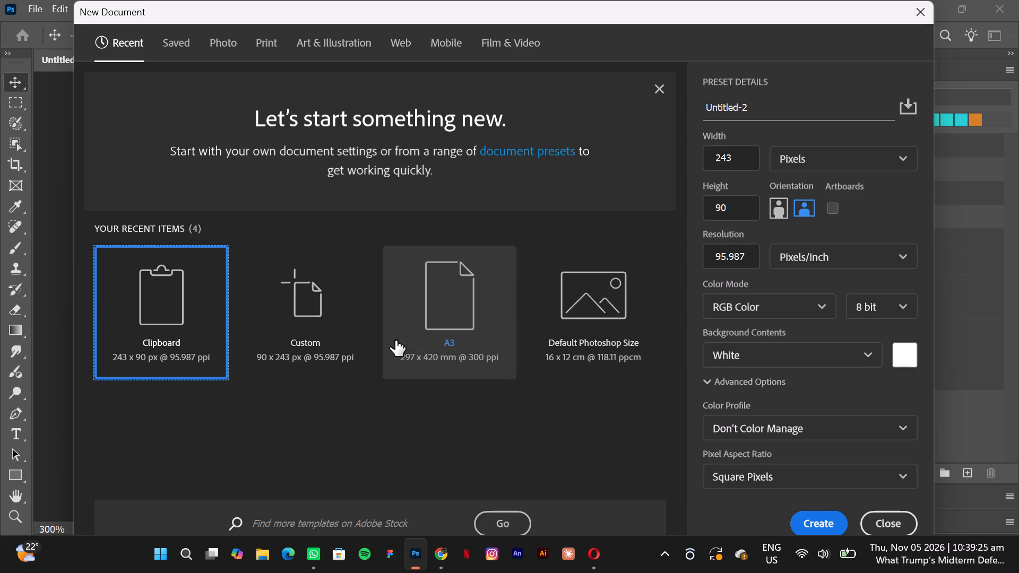
{"action": "left_click", "coordinate": [272, 37]}
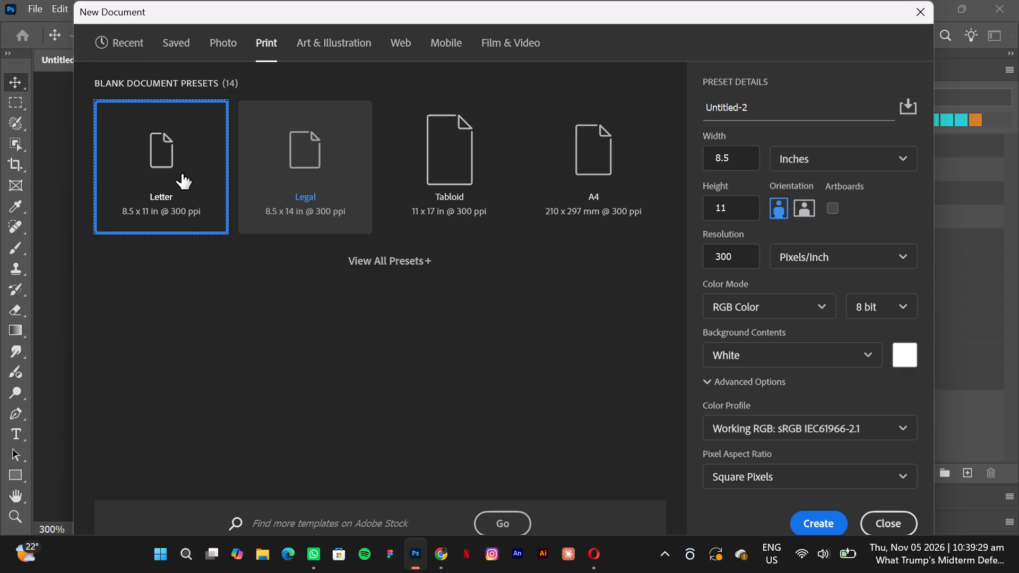
{"action": "left_click", "coordinate": [165, 166]}
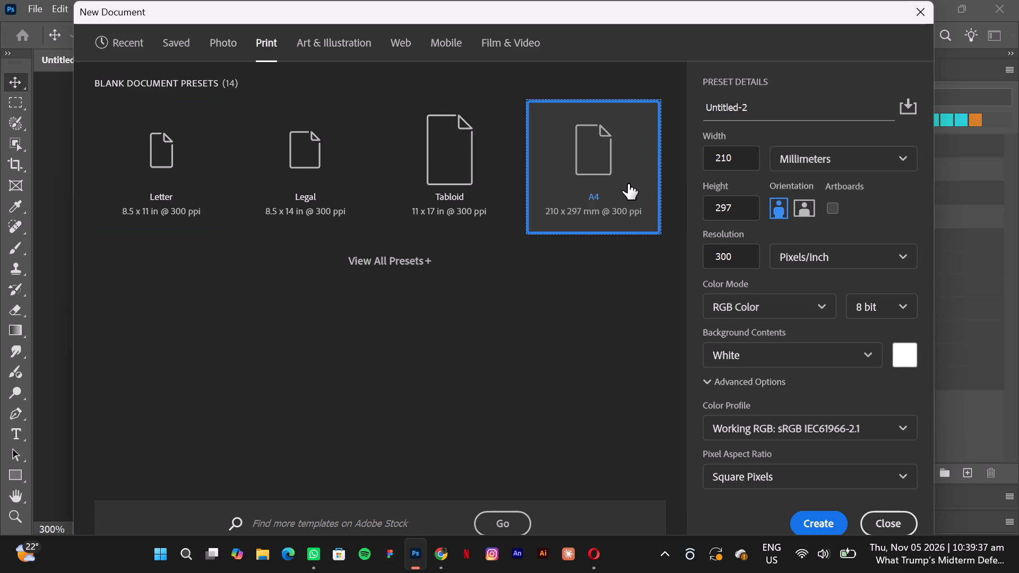
{"action": "left_click", "coordinate": [811, 524]}
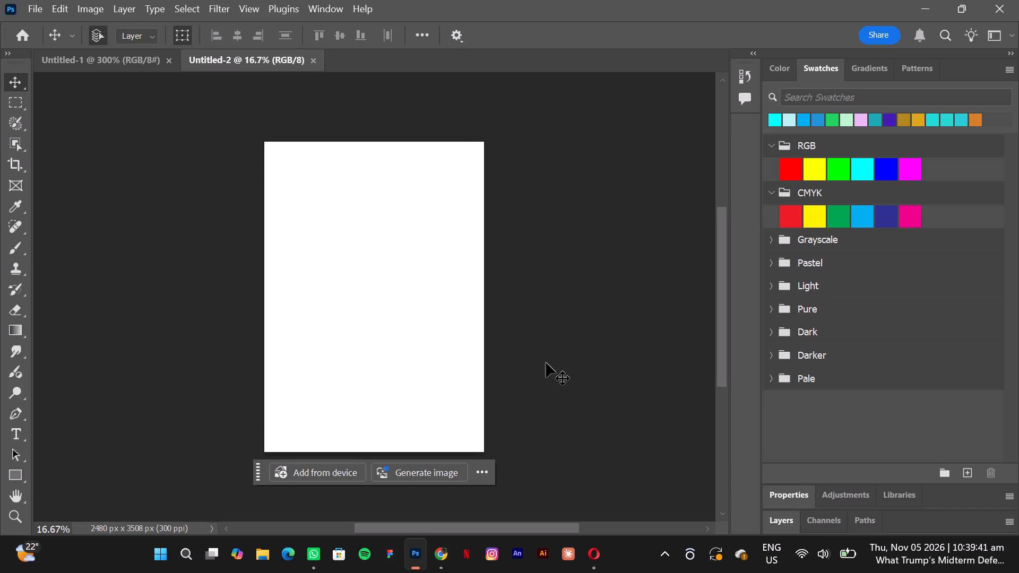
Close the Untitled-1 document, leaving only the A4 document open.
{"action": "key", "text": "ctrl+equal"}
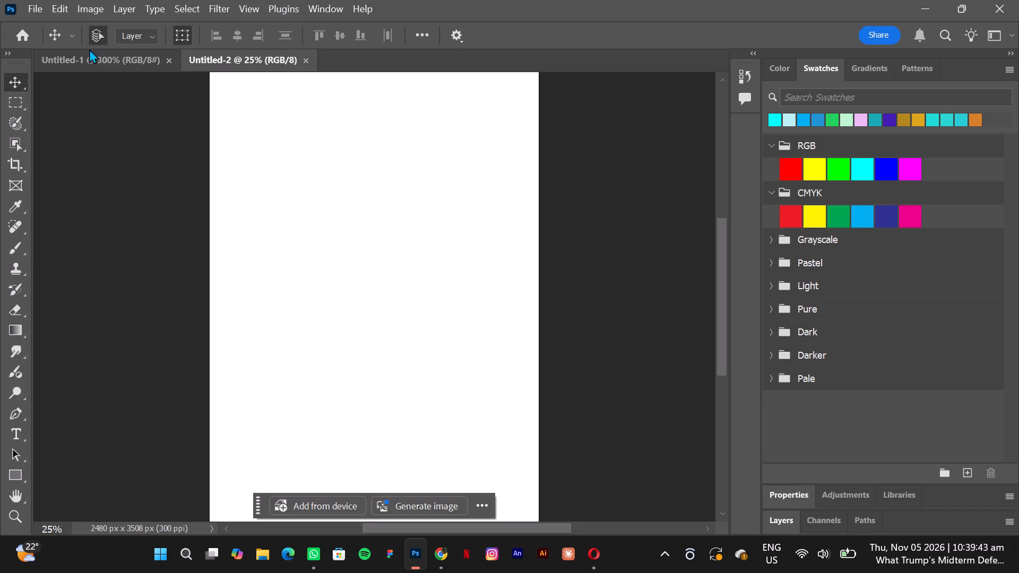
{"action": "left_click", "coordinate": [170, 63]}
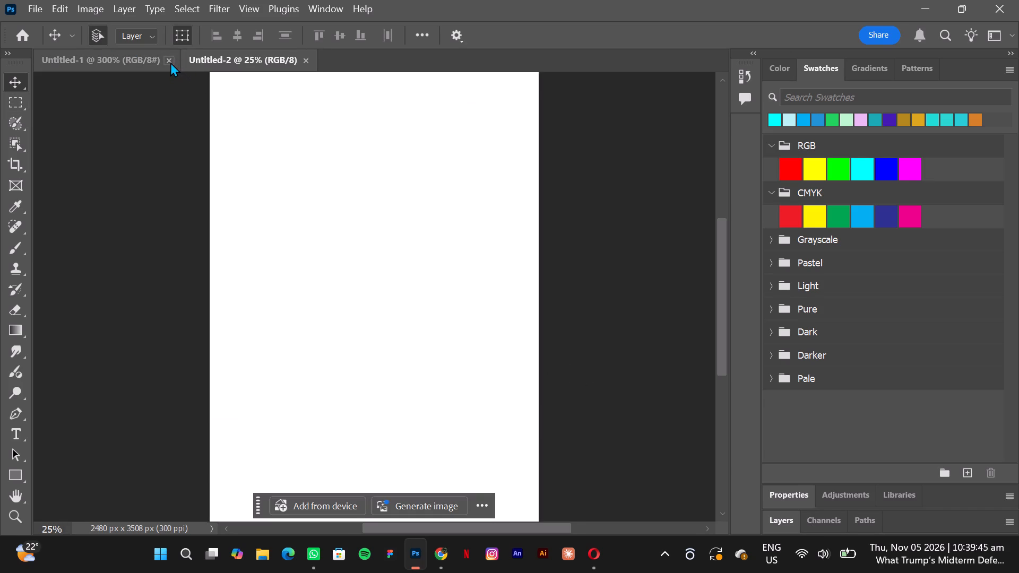
Place the pink-and-black fighter image 8bbaf6d7dc660b1262349fc0f1303b01 from the Pictures folder as an embedded object in the A4 document.
{"action": "left_click", "coordinate": [39, 10]}
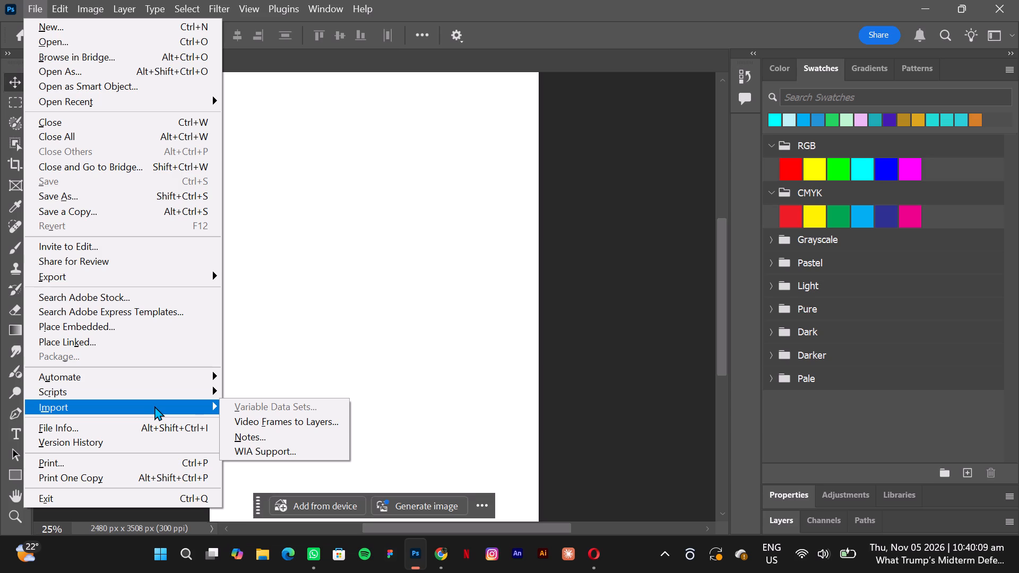
{"action": "left_click", "coordinate": [409, 300]}
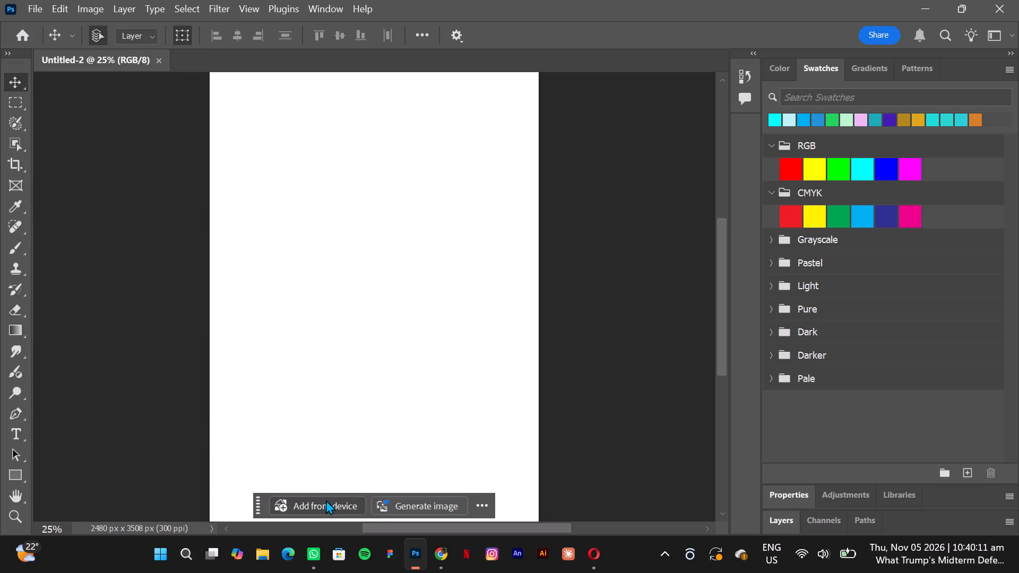
{"action": "left_click", "coordinate": [326, 500]}
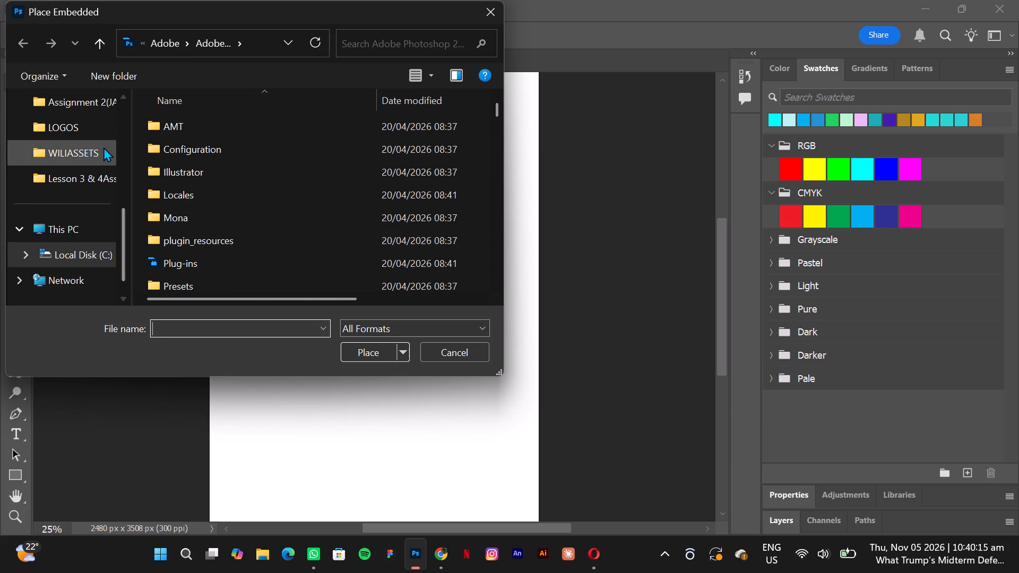
{"action": "left_click_drag", "start_coordinate": [125, 250], "coordinate": [118, 209]}
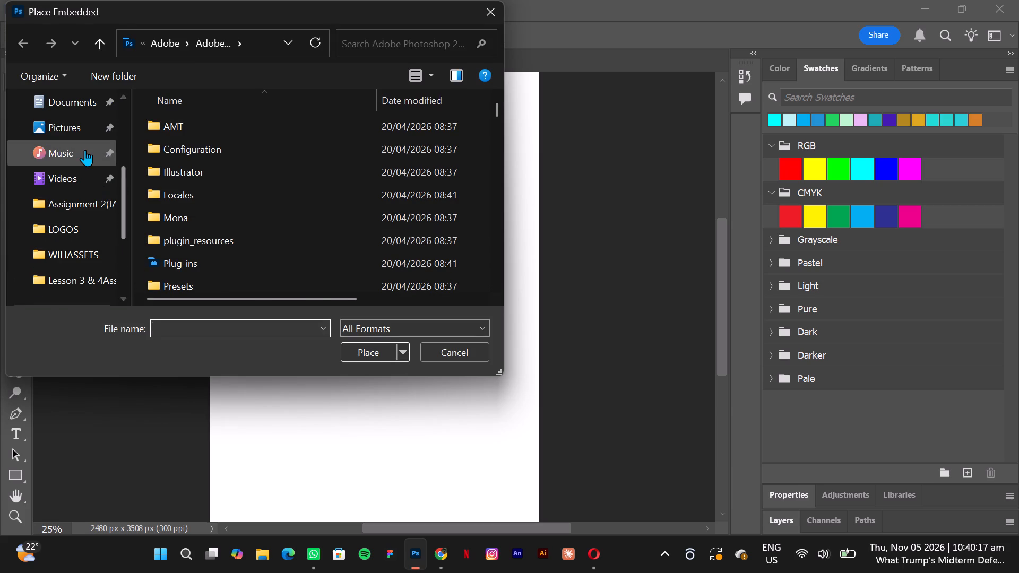
{"action": "left_click", "coordinate": [78, 133]}
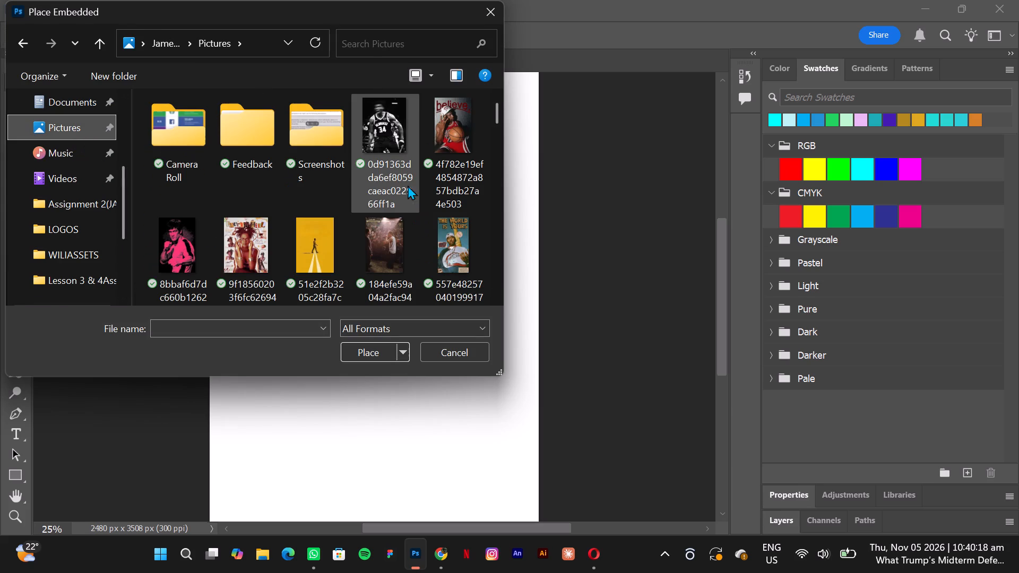
{"action": "left_click", "coordinate": [402, 166]}
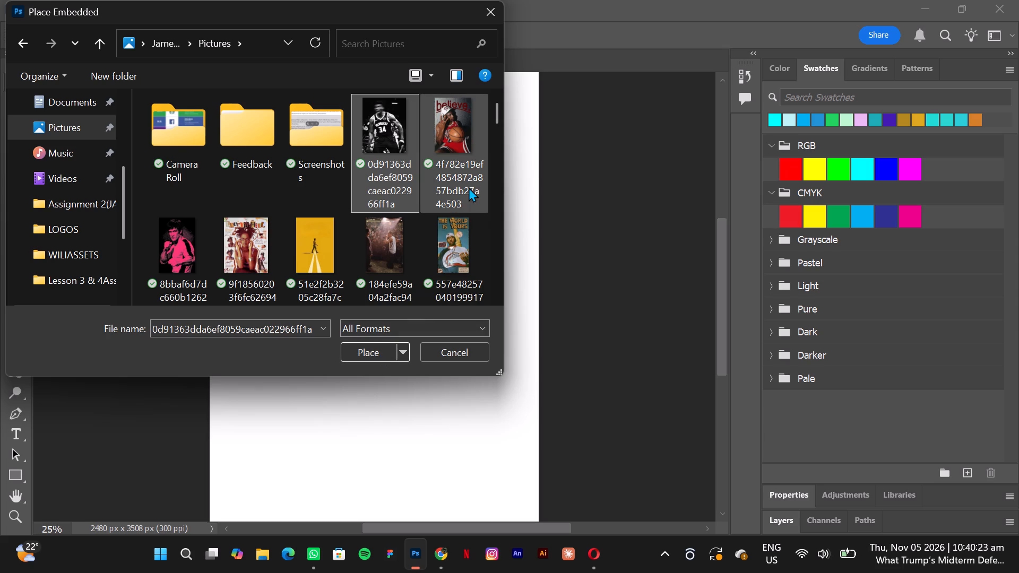
{"action": "left_click_drag", "start_coordinate": [496, 107], "coordinate": [496, 118]}
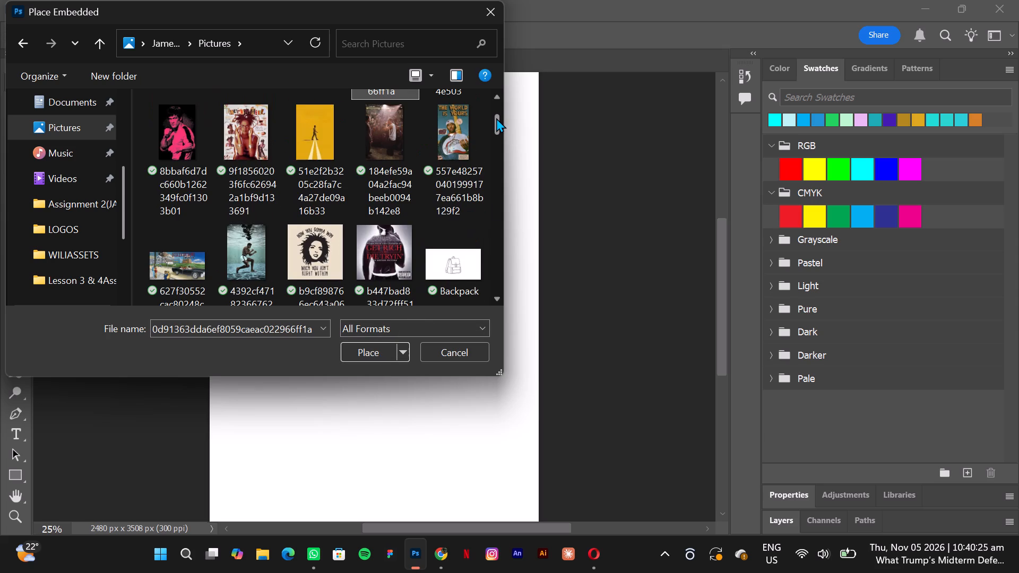
{"action": "left_click_drag", "start_coordinate": [496, 118], "coordinate": [495, 141]}
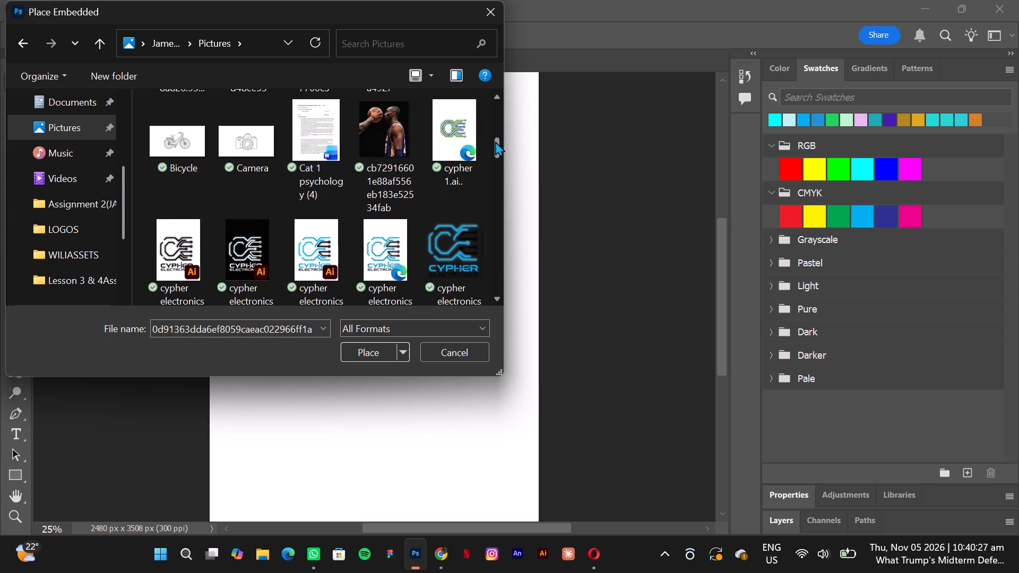
{"action": "left_click_drag", "start_coordinate": [495, 141], "coordinate": [495, 188]}
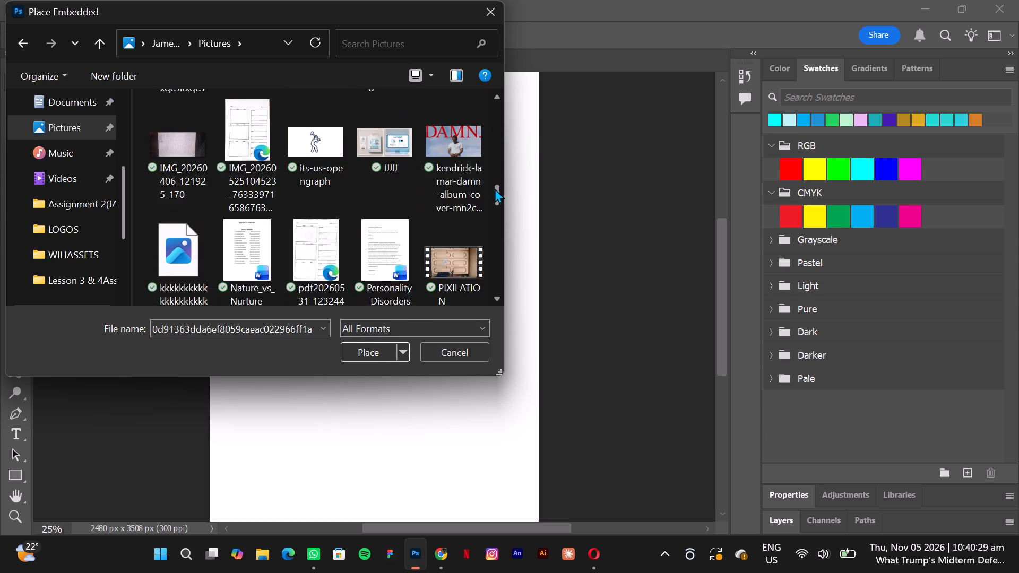
{"action": "left_click_drag", "start_coordinate": [495, 188], "coordinate": [497, 247]}
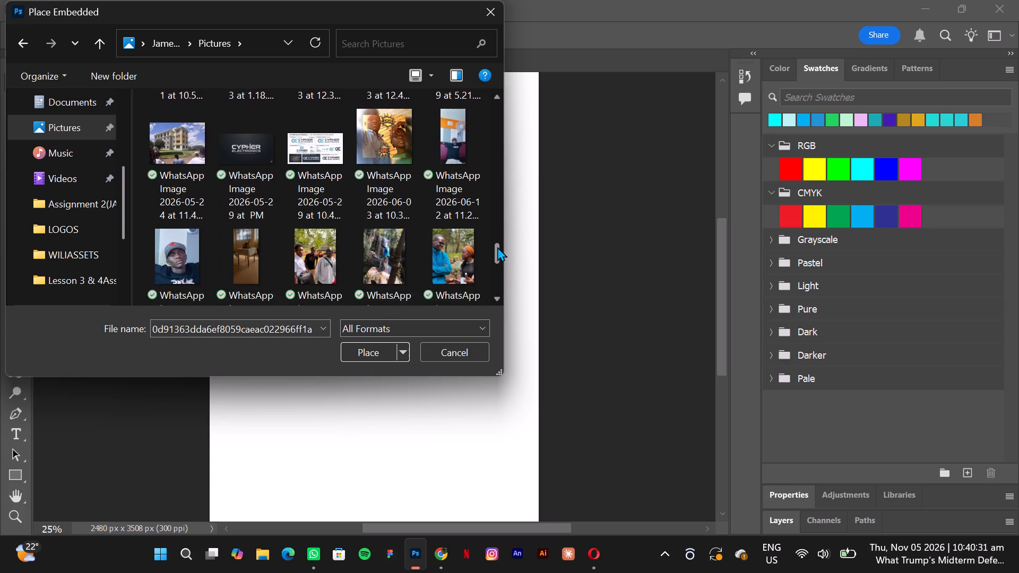
{"action": "left_click_drag", "start_coordinate": [497, 247], "coordinate": [492, 250]}
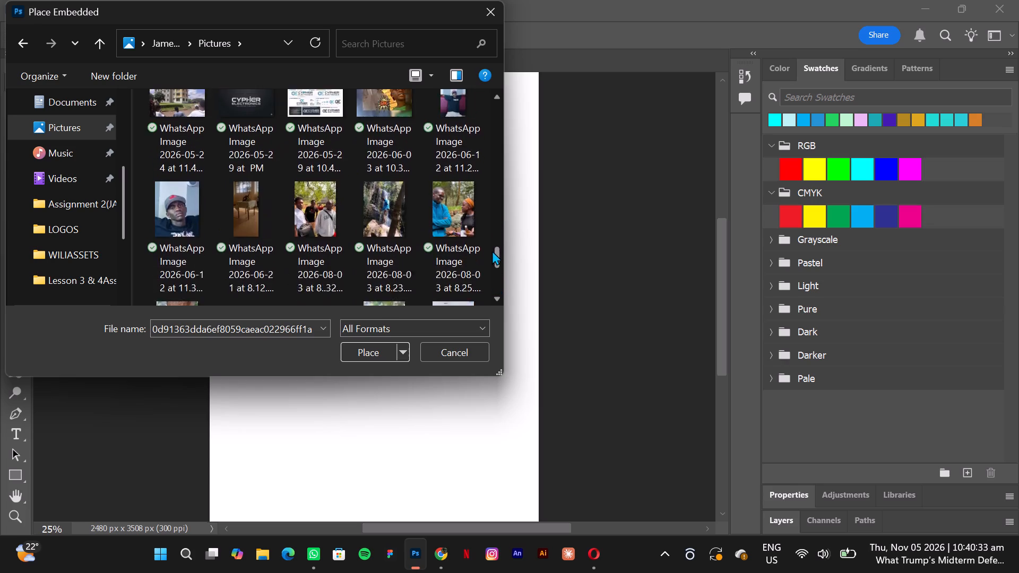
{"action": "left_click_drag", "start_coordinate": [492, 250], "coordinate": [479, 100]}
{"action": "left_click", "coordinate": [172, 237]}
{"action": "left_click", "coordinate": [377, 354]}
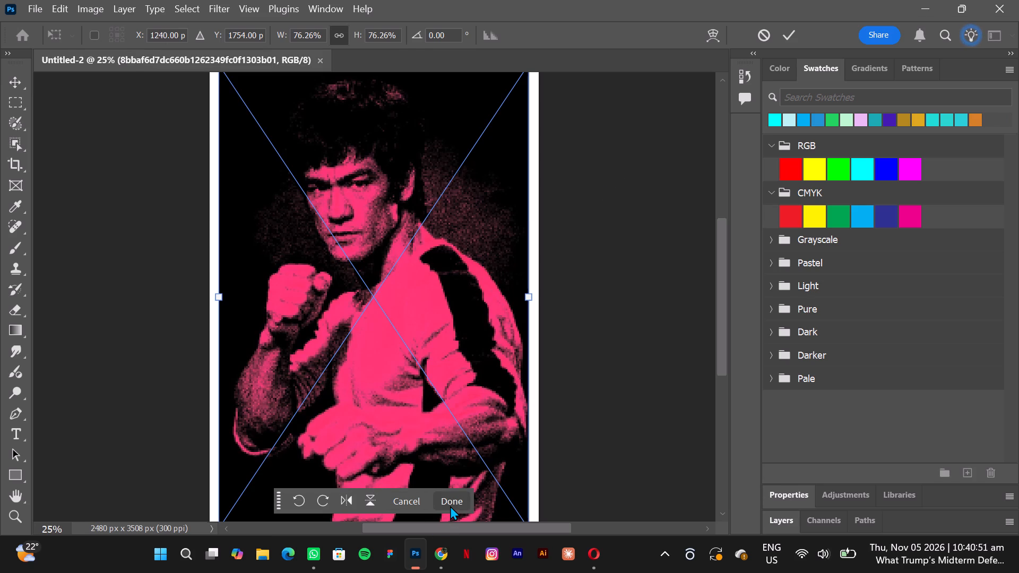
Stretch the placed image to about 2480 x 3530 px so it covers the full page width, and commit the transform.
{"action": "key", "text": "ctrl+minus"}
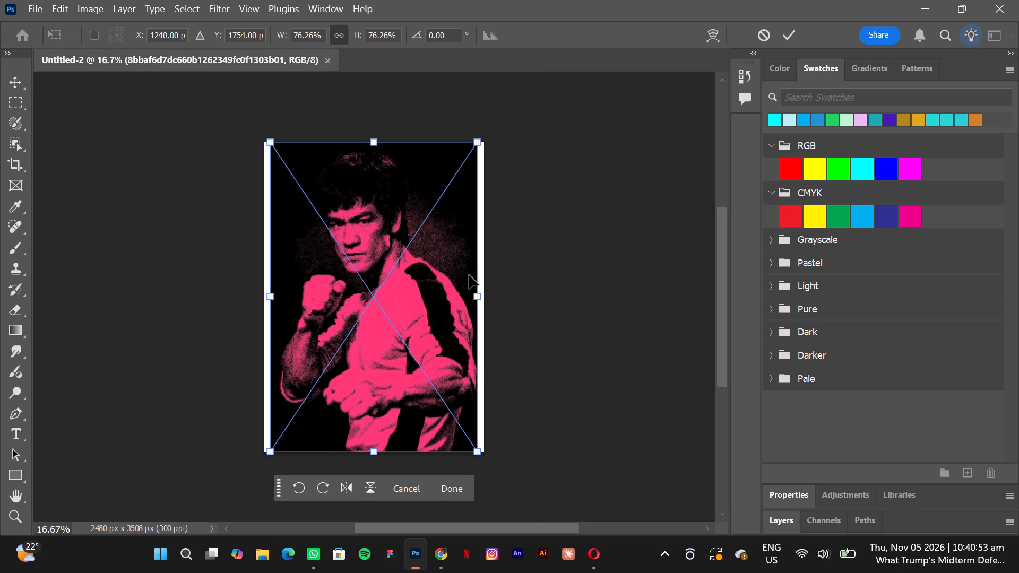
{"action": "left_click_drag", "start_coordinate": [271, 145], "coordinate": [252, 157]}
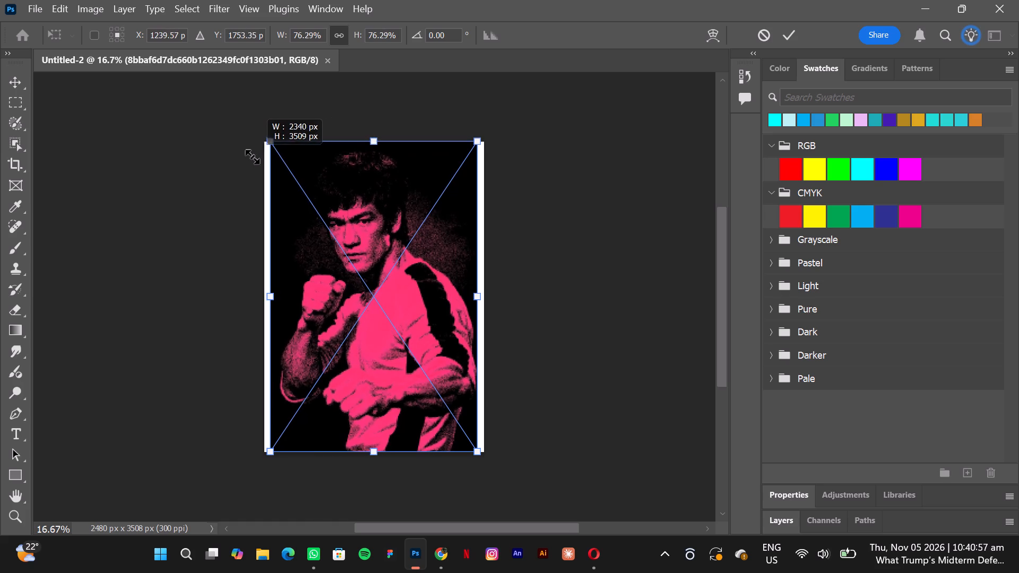
{"action": "left_click_drag", "start_coordinate": [252, 157], "coordinate": [249, 157]}
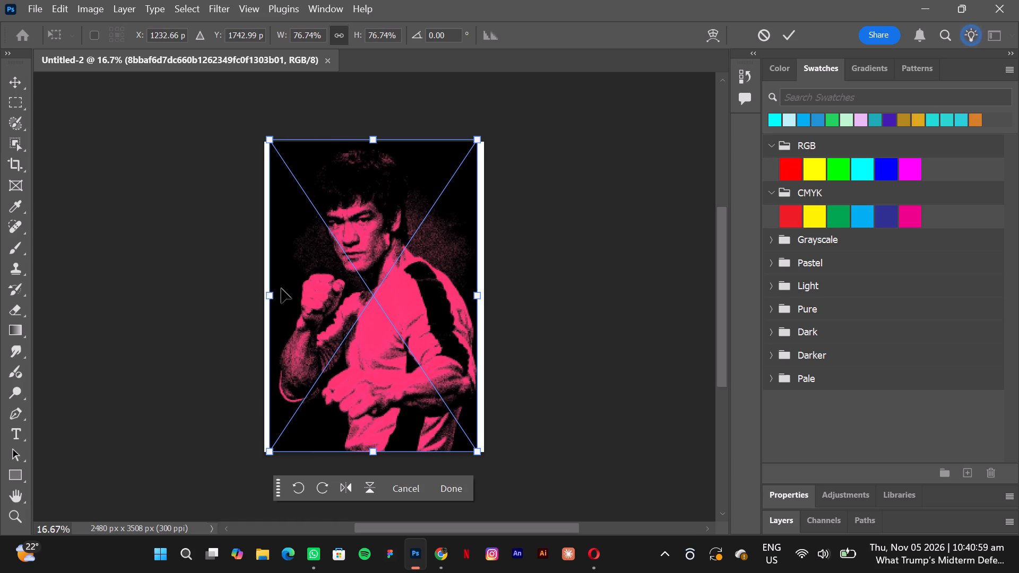
{"action": "left_click_drag", "start_coordinate": [267, 297], "coordinate": [259, 301], "text": "shift"}
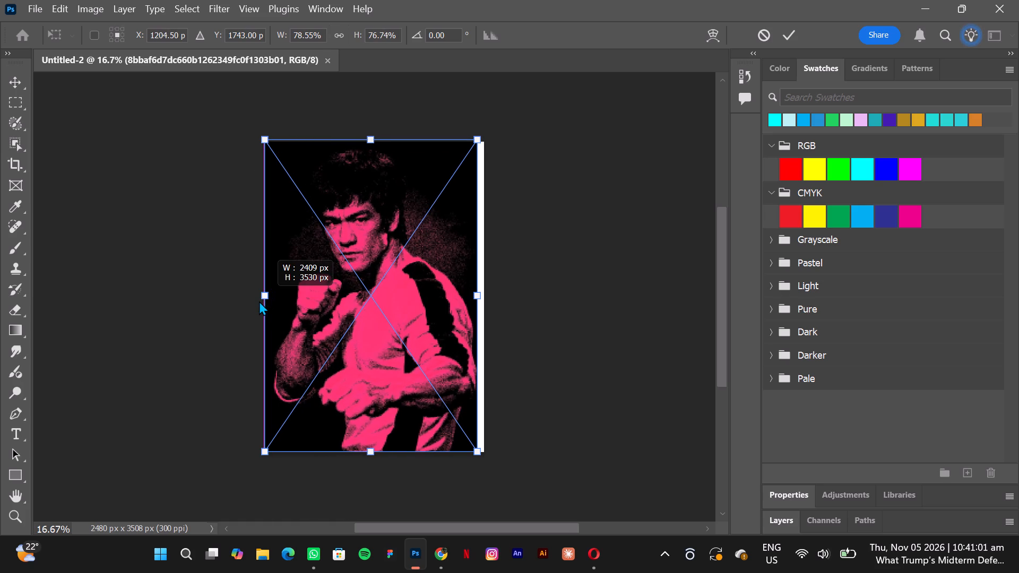
{"action": "left_click_drag", "start_coordinate": [259, 301], "coordinate": [262, 301], "text": "shift"}
{"action": "left_click_drag", "start_coordinate": [476, 298], "coordinate": [481, 298], "text": "shift"}
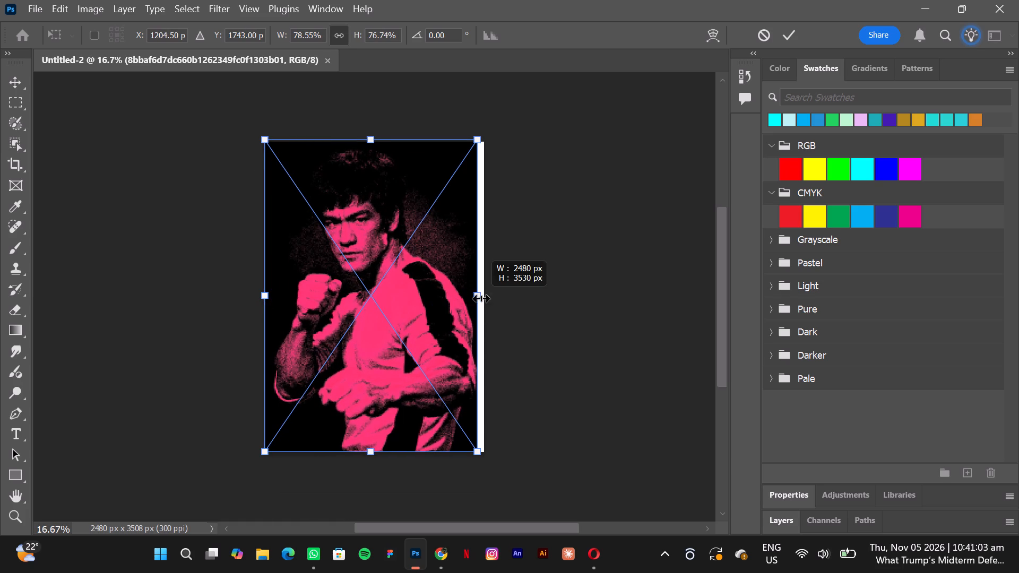
{"action": "left_click_drag", "start_coordinate": [481, 298], "coordinate": [485, 299], "text": "shift"}
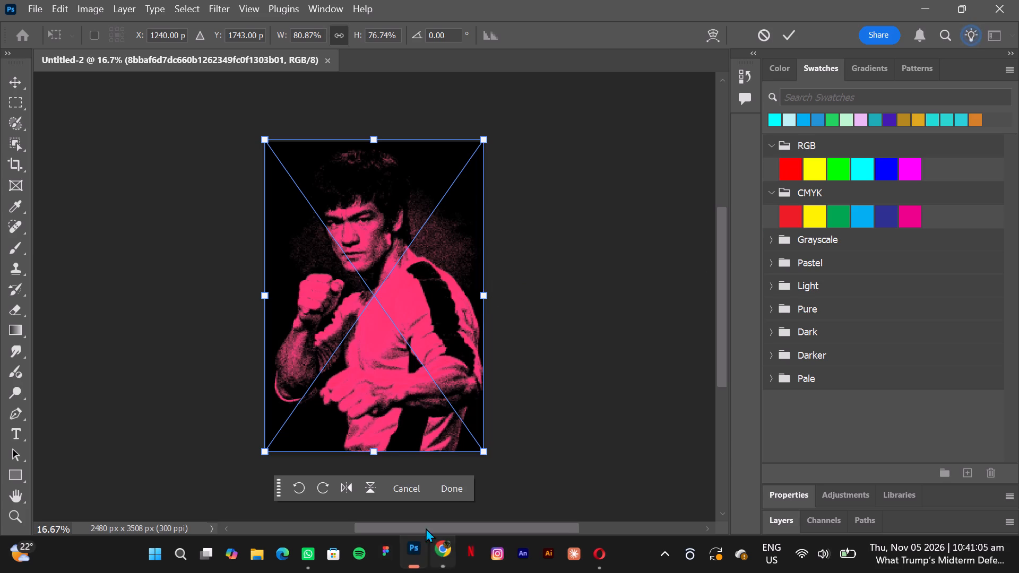
{"action": "left_click", "coordinate": [449, 496]}
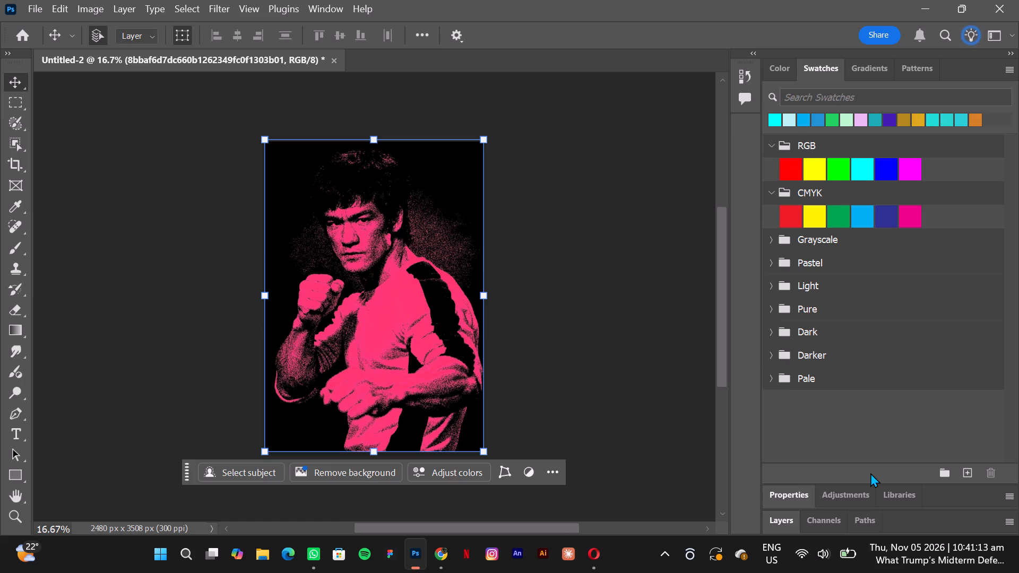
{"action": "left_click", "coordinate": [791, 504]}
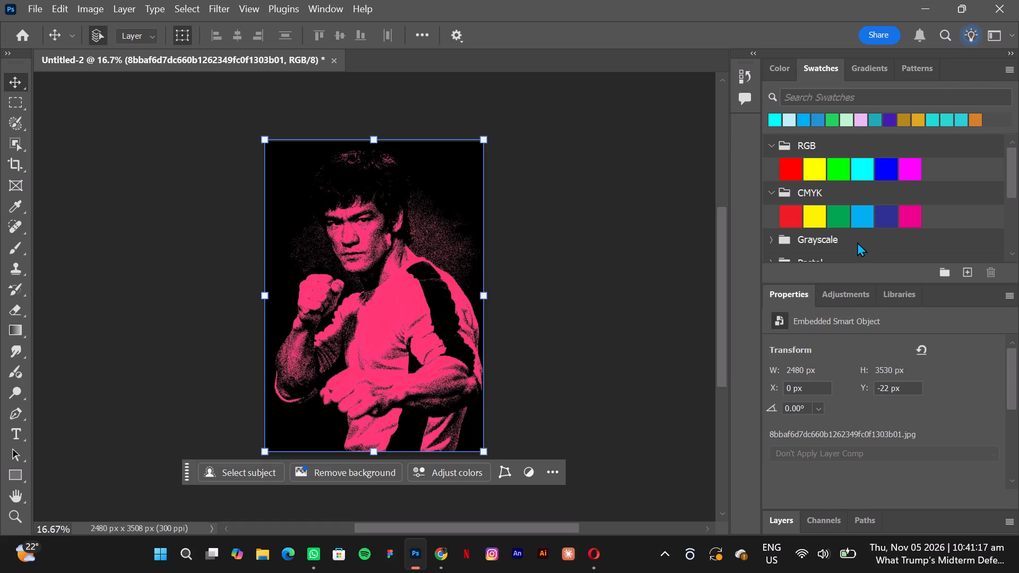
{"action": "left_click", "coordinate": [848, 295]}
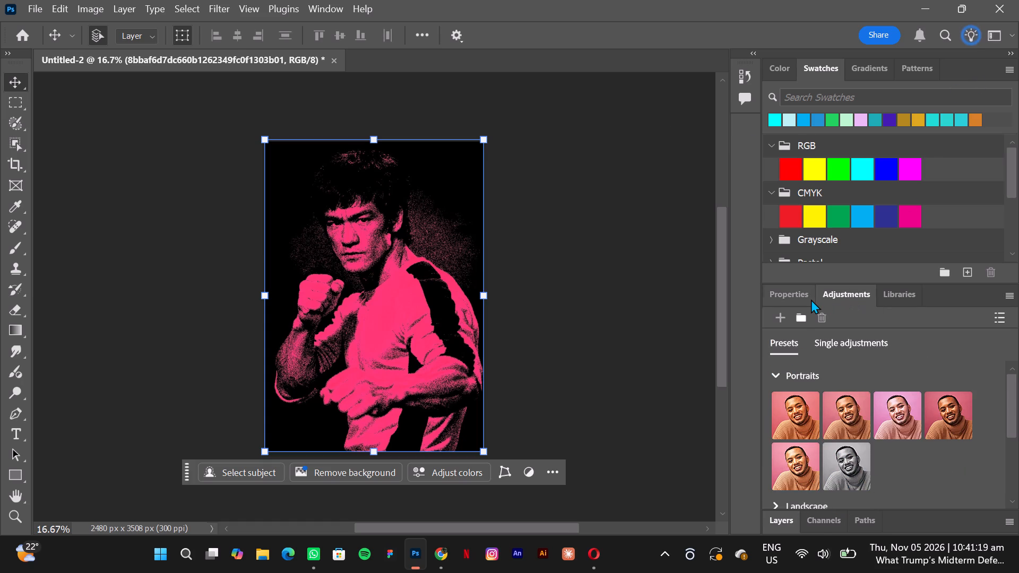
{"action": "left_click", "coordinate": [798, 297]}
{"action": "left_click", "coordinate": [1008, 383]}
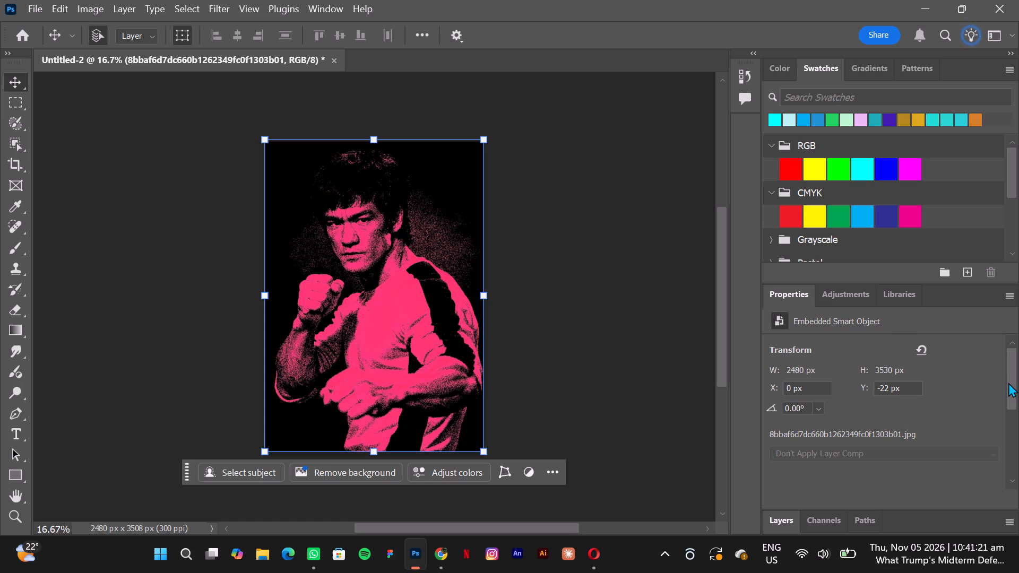
Delete the white Background layer, leaving only the placed fighter image layer in the document.
{"action": "left_click_drag", "start_coordinate": [1008, 391], "coordinate": [1009, 420]}
{"action": "scroll", "coordinate": [1011, 429], "scroll_direction": "up", "scroll_amount": 1}
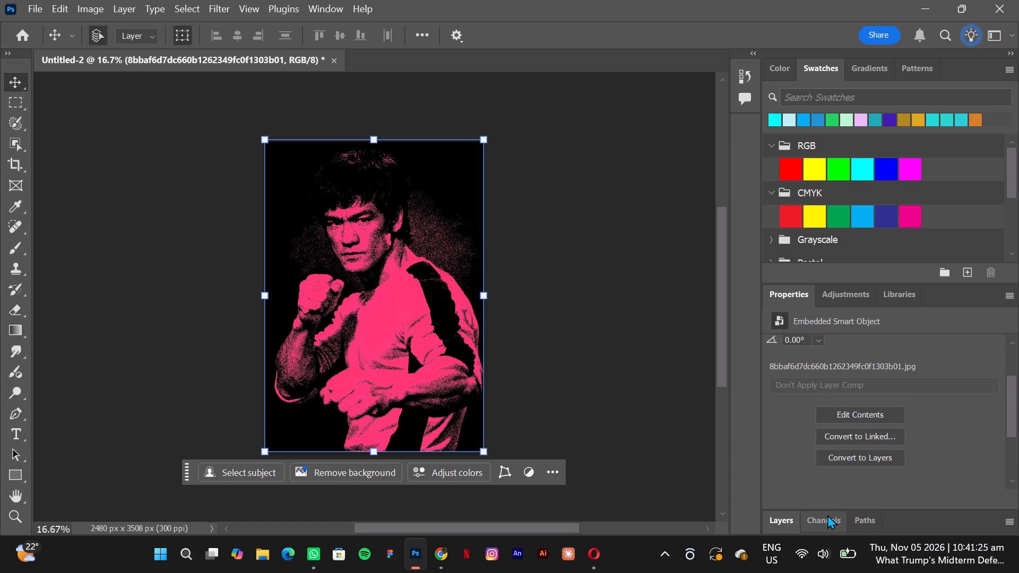
{"action": "left_click", "coordinate": [792, 512]}
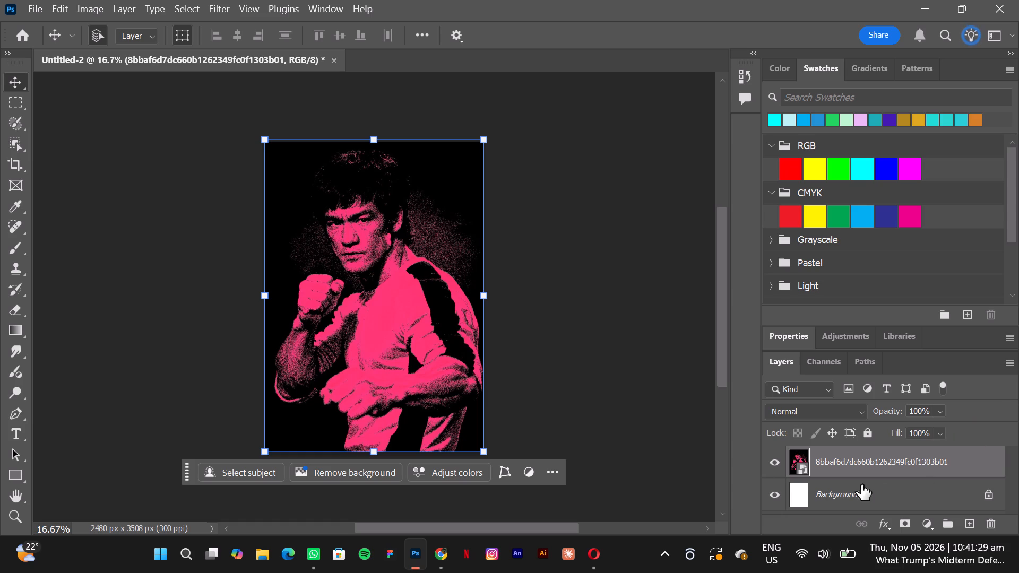
{"action": "left_click", "coordinate": [799, 491]}
{"action": "left_click", "coordinate": [987, 519]}
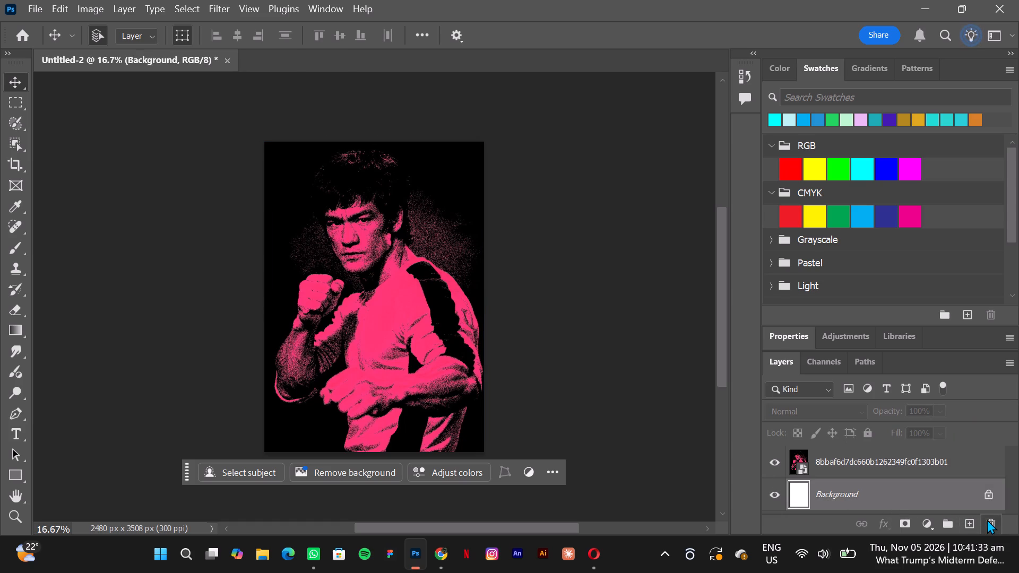
{"action": "left_click", "coordinate": [0, 0]}
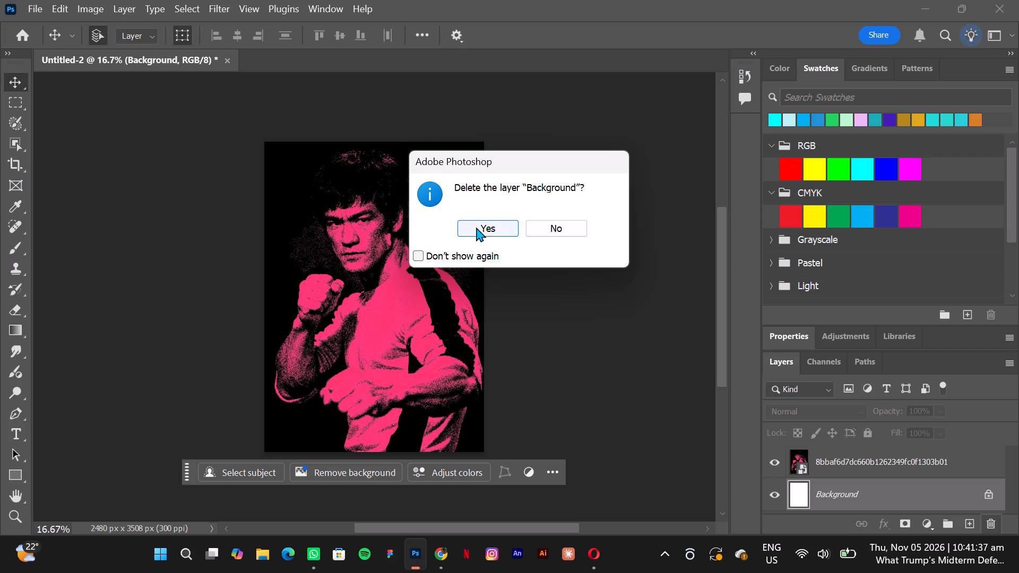
{"action": "left_click", "coordinate": [0, 0]}
{"action": "left_click", "coordinate": [490, 222]}
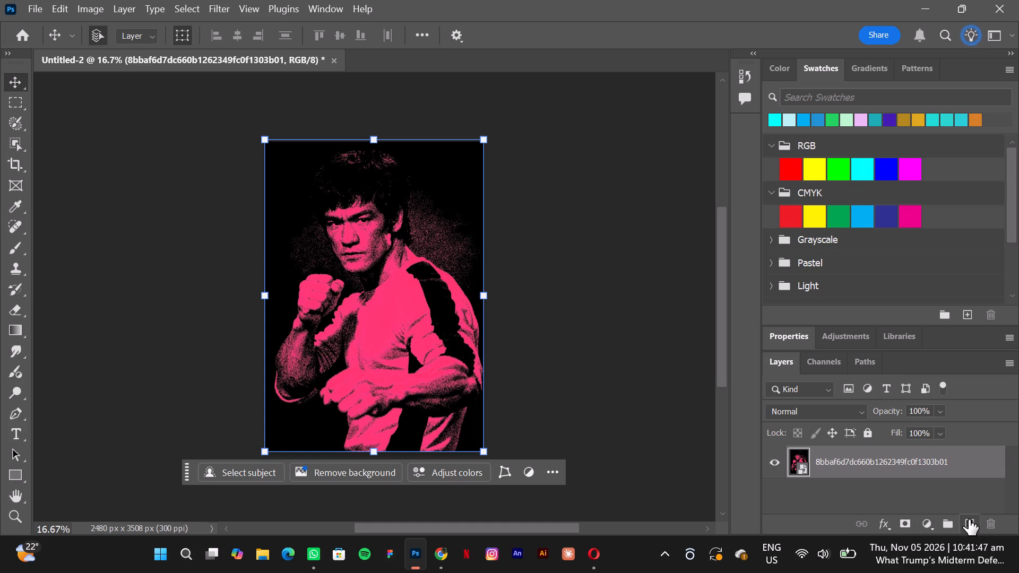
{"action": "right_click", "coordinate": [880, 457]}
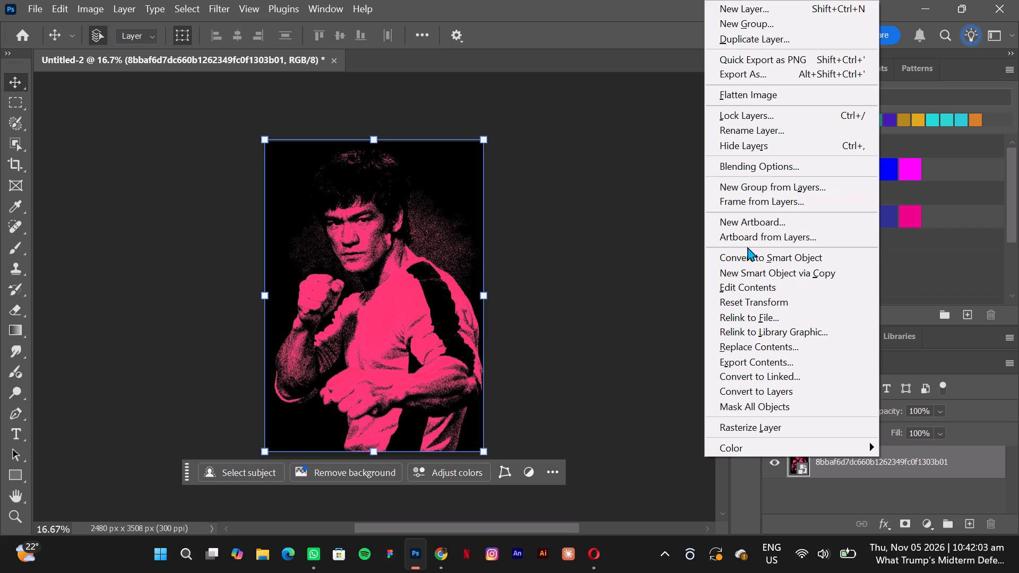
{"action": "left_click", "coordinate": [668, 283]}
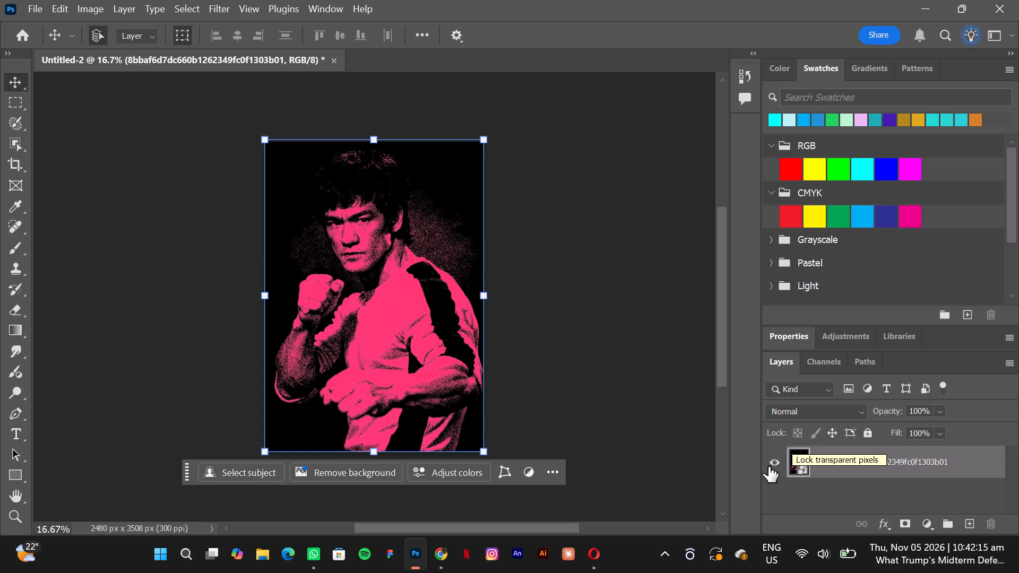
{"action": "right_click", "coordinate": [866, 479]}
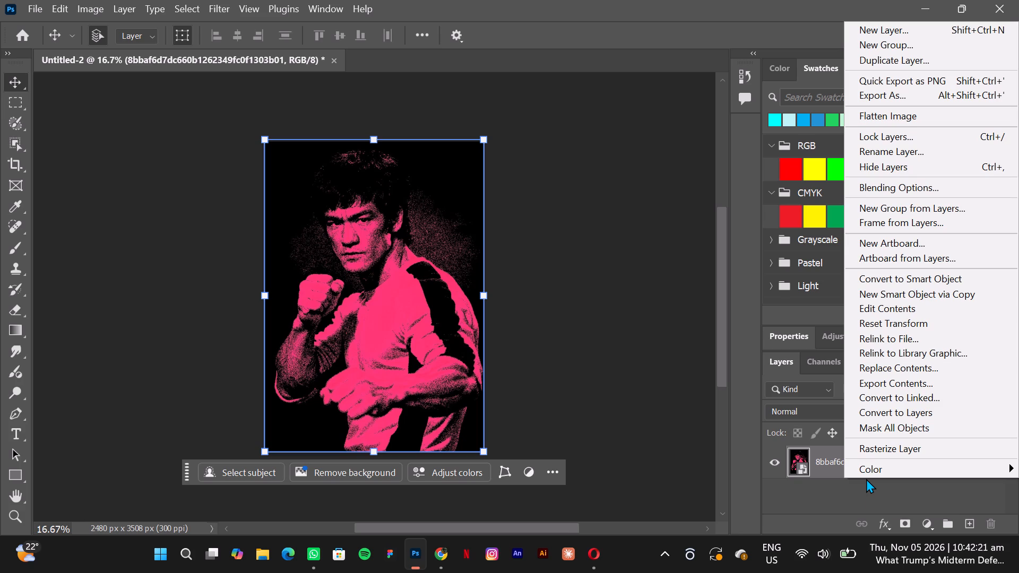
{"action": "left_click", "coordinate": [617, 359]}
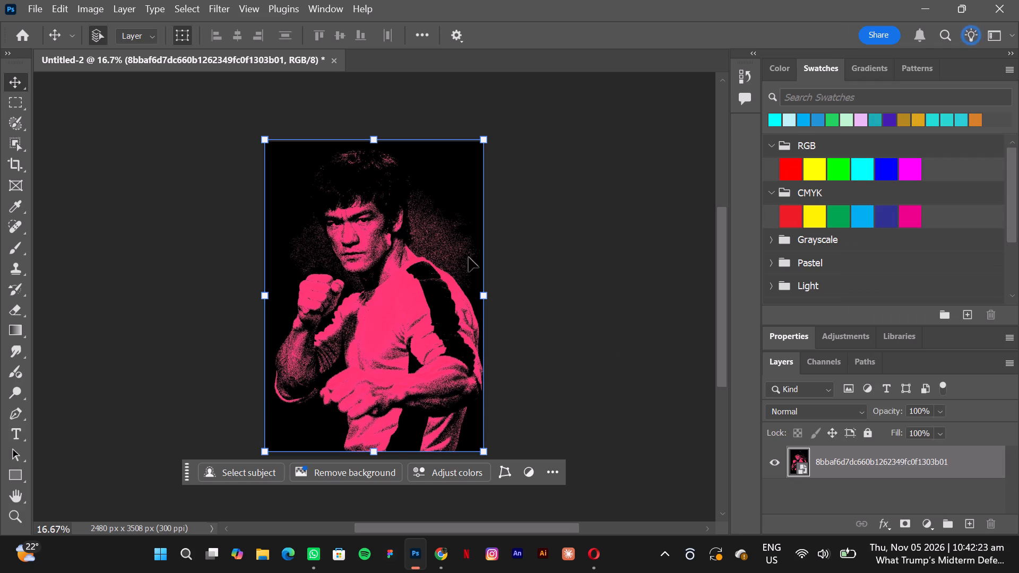
Open the keyboard shortcuts editor and search the application menu commands for "dupl".
{"action": "left_click", "coordinate": [58, 12]}
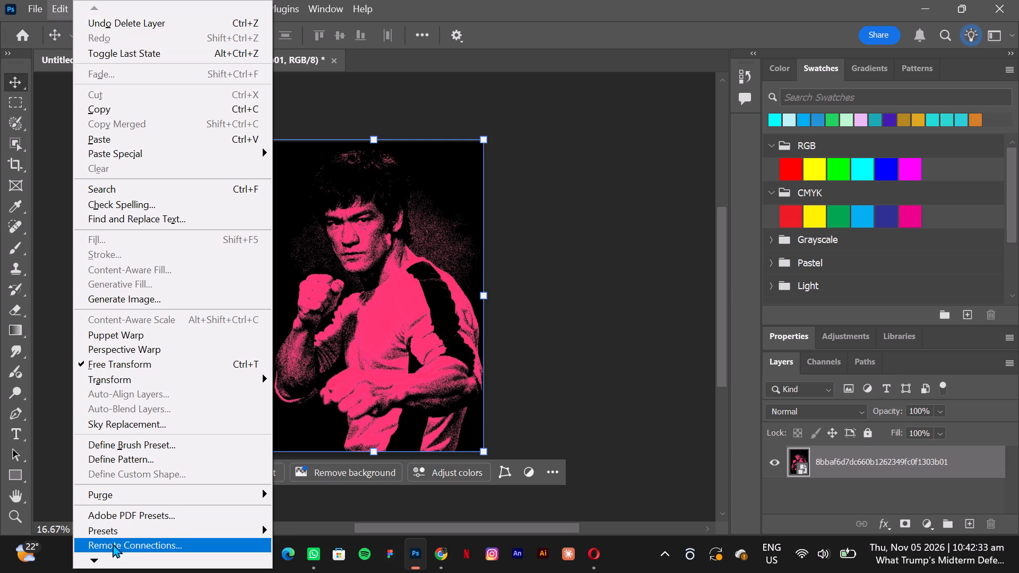
{"action": "left_click", "coordinate": [97, 563]}
{"action": "left_click", "coordinate": [97, 563]}
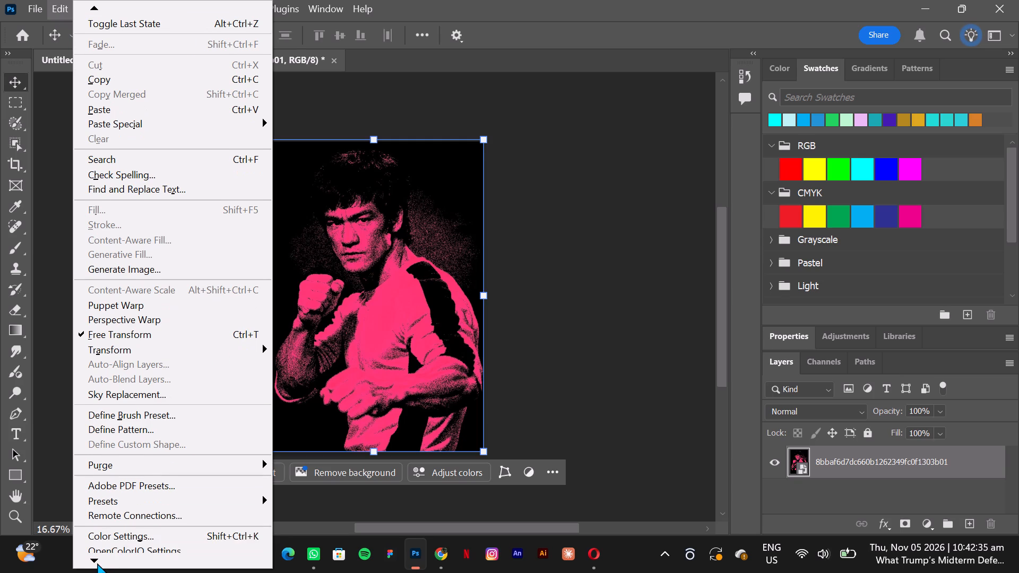
{"action": "triple_click", "coordinate": [97, 563]}
{"action": "triple_click", "coordinate": [97, 563]}
{"action": "triple_click", "coordinate": [97, 563]}
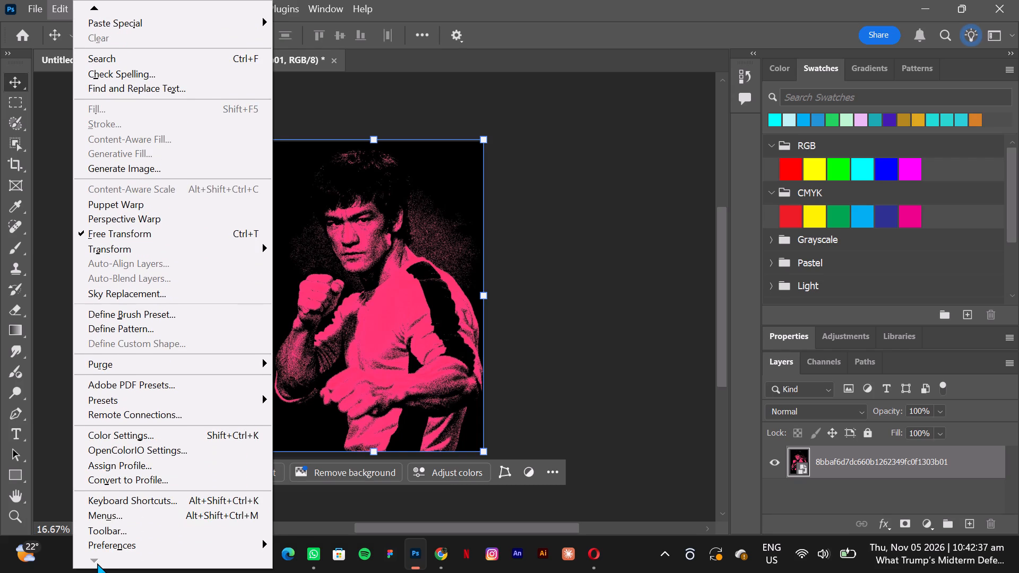
{"action": "triple_click", "coordinate": [97, 563]}
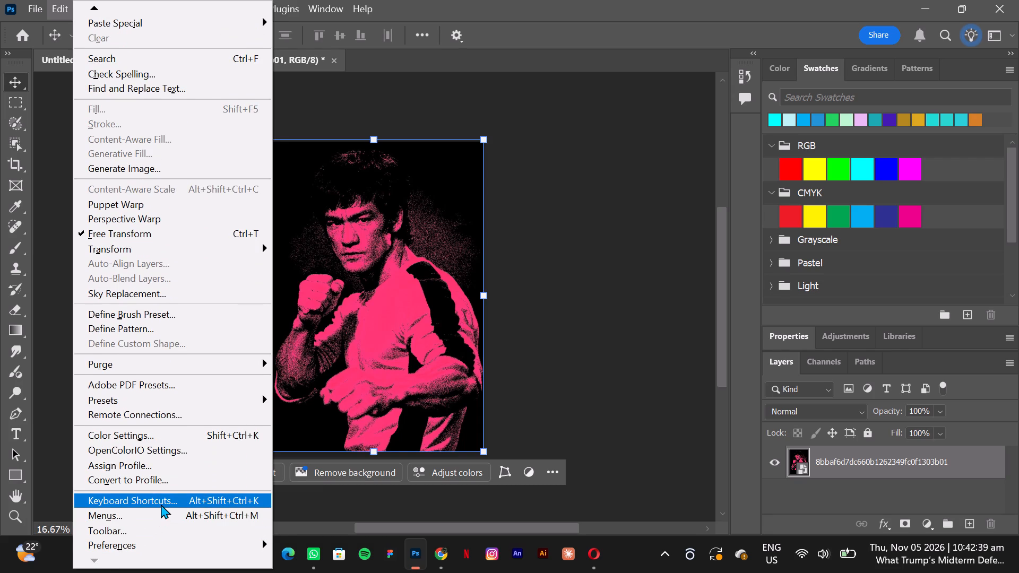
{"action": "left_click", "coordinate": [161, 504]}
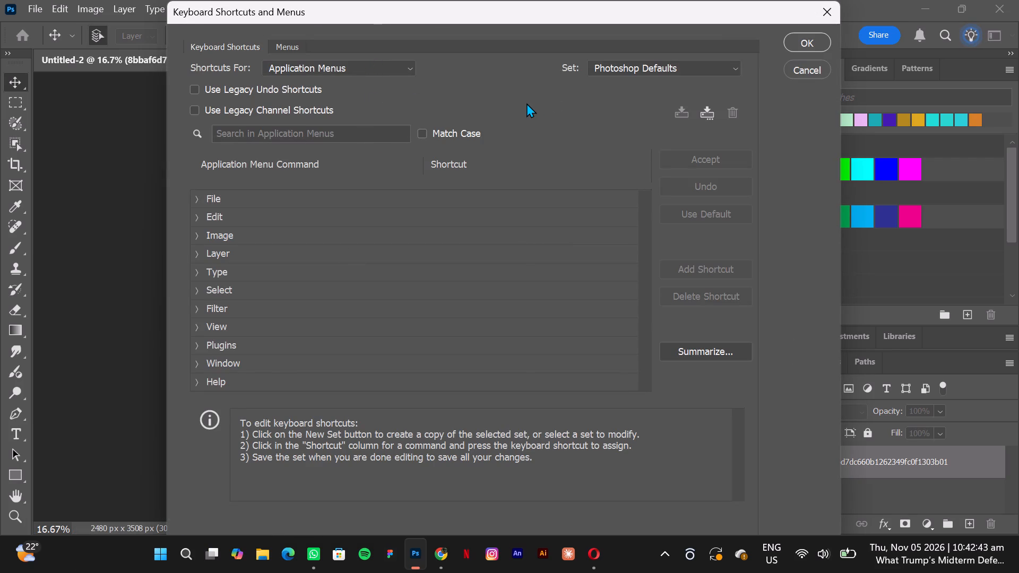
{"action": "left_click", "coordinate": [343, 136]}
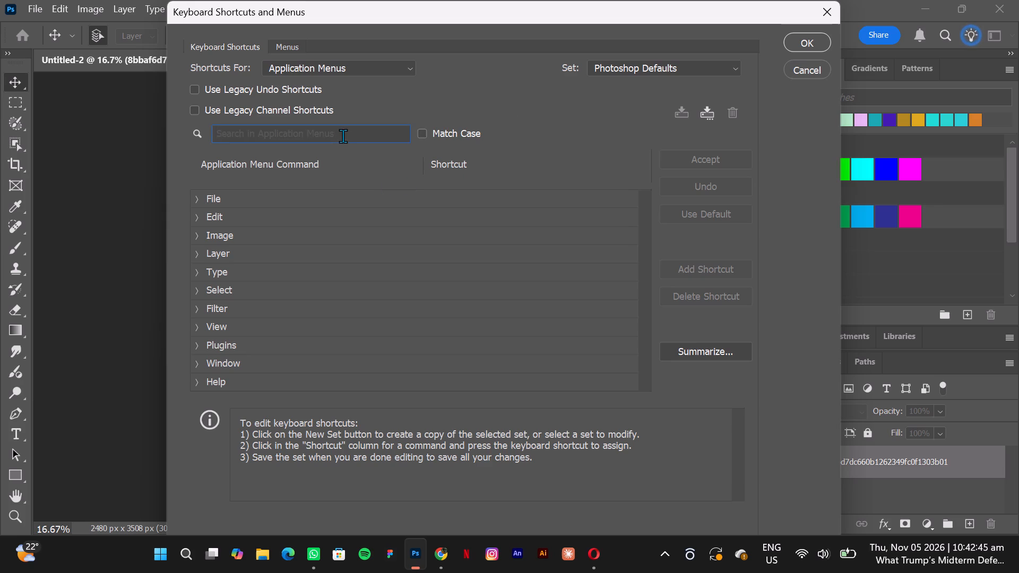
{"action": "type", "text": "dupl"}
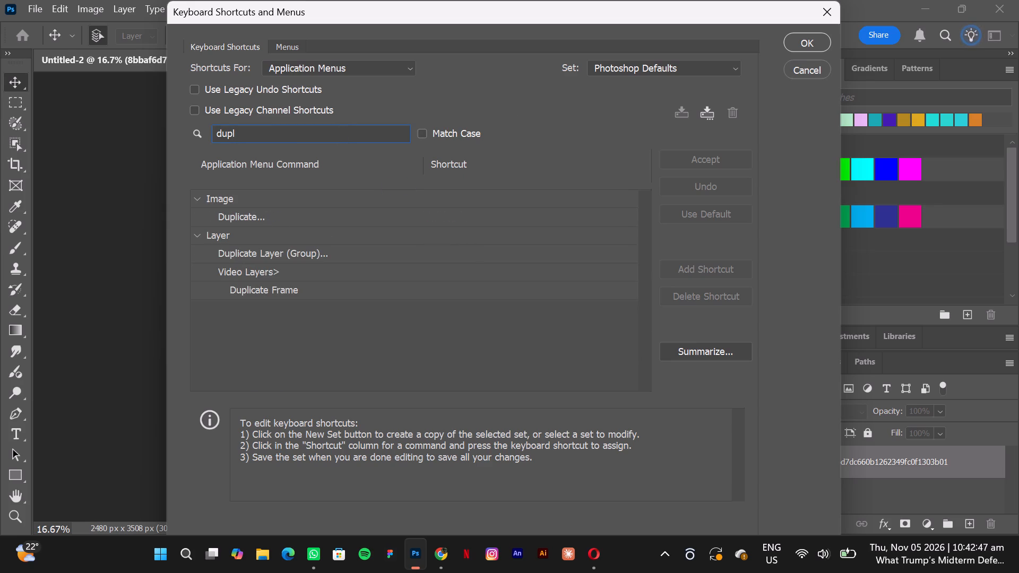
Open the shortcut entry of the Duplicate Layer (Group) command for editing, and close the keyboard shortcuts editor.
{"action": "left_click", "coordinate": [269, 250]}
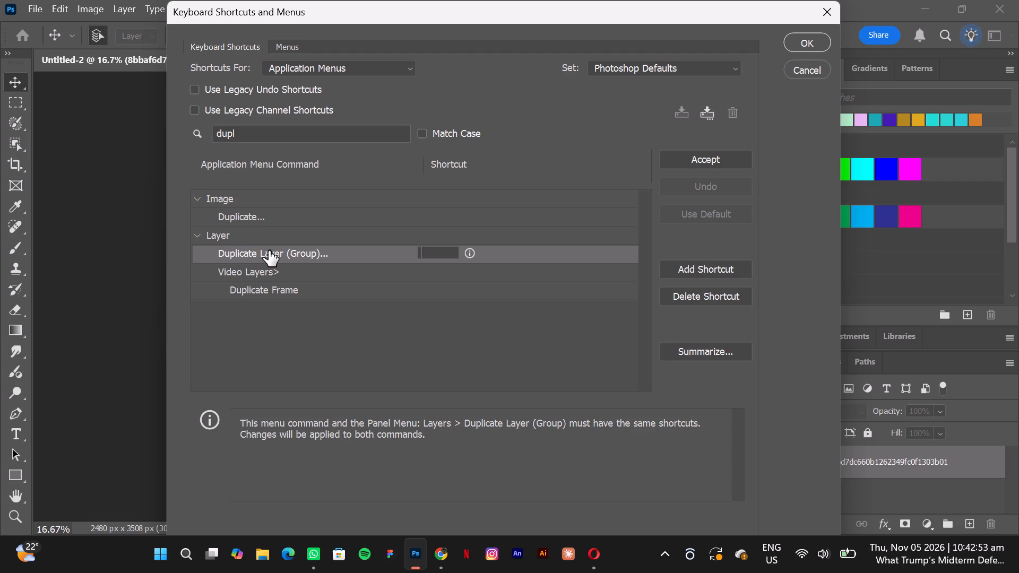
{"action": "left_click", "coordinate": [269, 250]}
{"action": "left_click", "coordinate": [269, 250]}
{"action": "left_click", "coordinate": [269, 250]}
{"action": "left_click", "coordinate": [269, 250]}
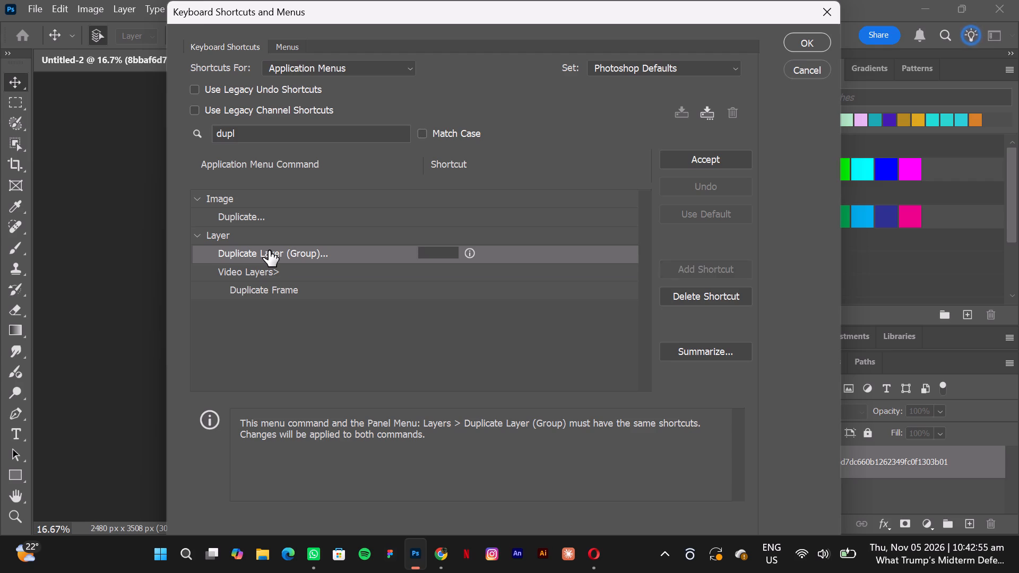
{"action": "left_click", "coordinate": [269, 250]}
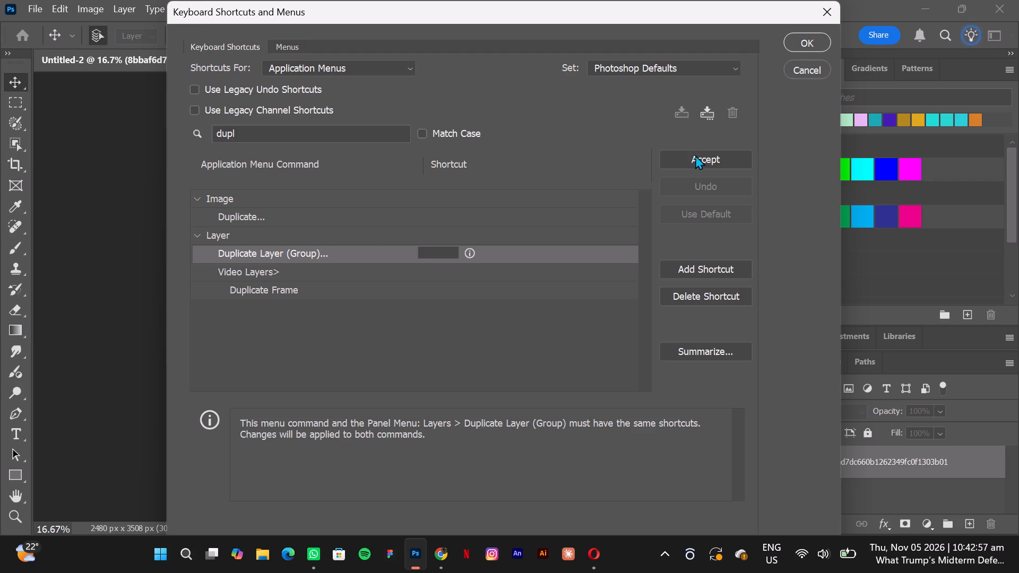
{"action": "left_click", "coordinate": [696, 156]}
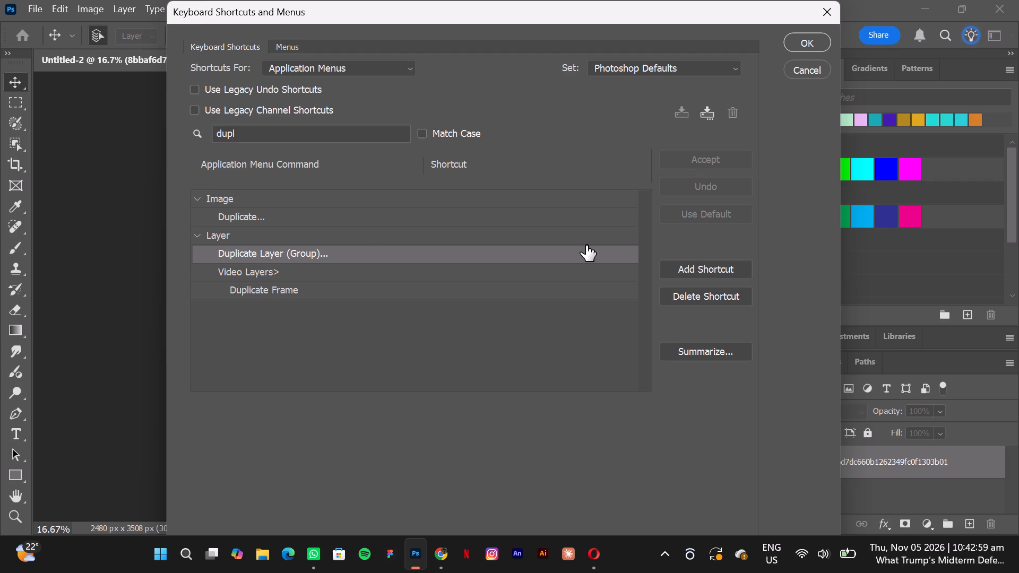
{"action": "left_click", "coordinate": [586, 245]}
{"action": "left_click", "coordinate": [571, 251]}
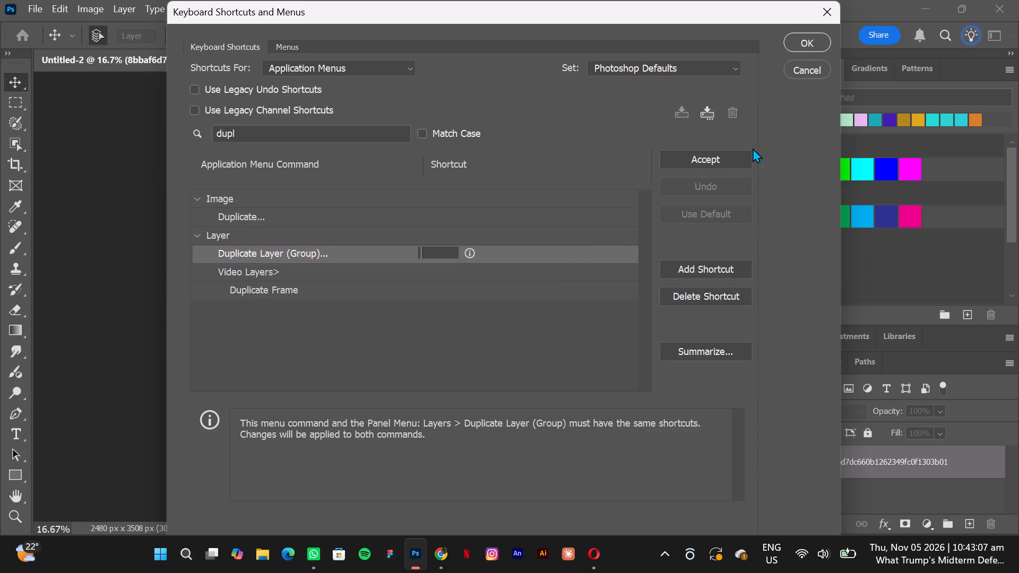
{"action": "left_click", "coordinate": [822, 8]}
{"action": "left_click", "coordinate": [813, 46]}
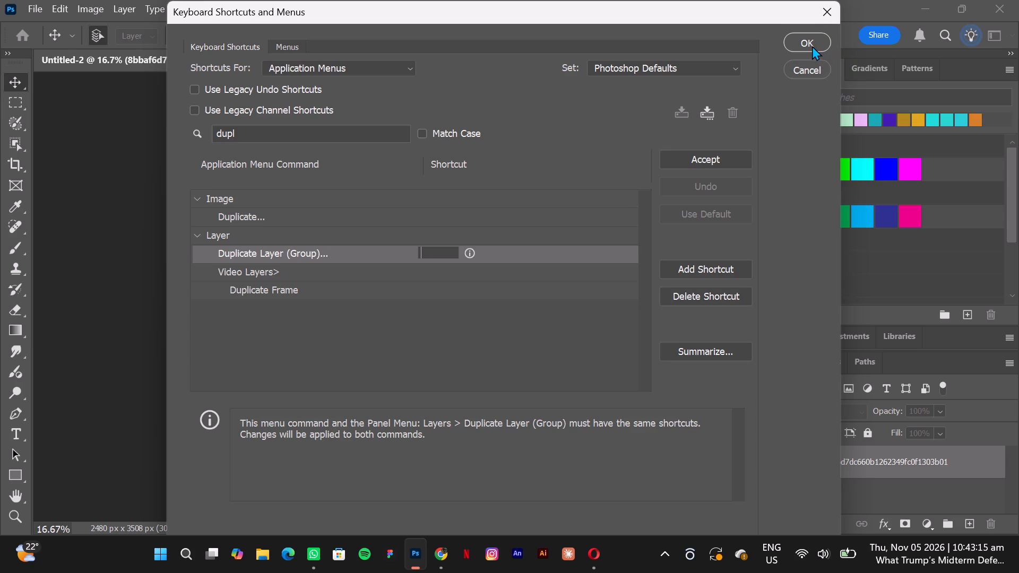
{"action": "left_click", "coordinate": [812, 46]}
{"action": "left_click_drag", "start_coordinate": [812, 46], "coordinate": [693, 195]}
{"action": "left_click_drag", "start_coordinate": [693, 195], "coordinate": [699, 193]}
{"action": "left_click", "coordinate": [819, 45]}
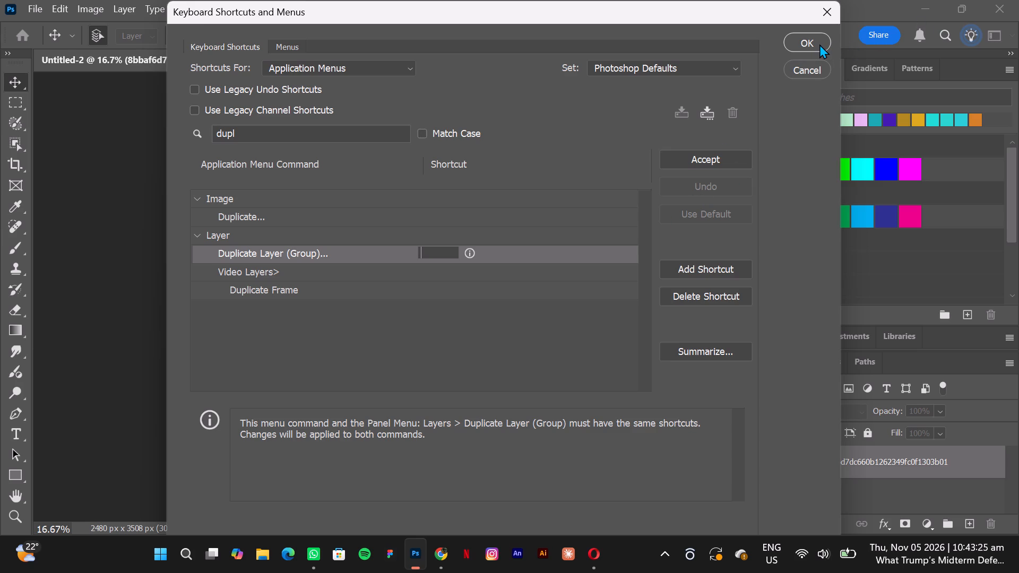
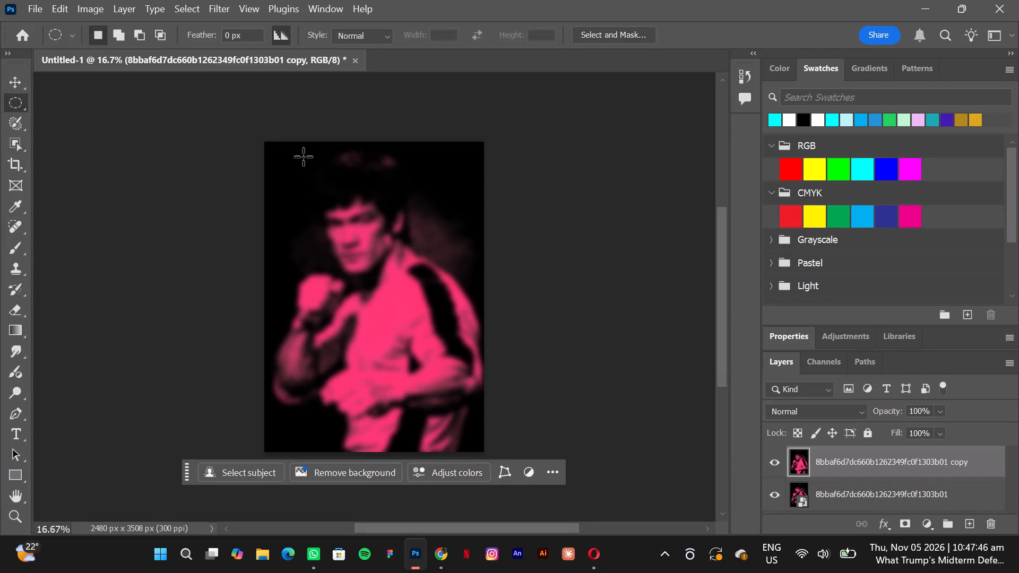
Select an ellipse about 1050 px wide around the fighter's head on the blurred copy layer and delete the selected area.
{"action": "left_click_drag", "start_coordinate": [303, 156], "coordinate": [388, 273]}
{"action": "scroll", "coordinate": [319, 179], "scroll_direction": "up", "scroll_amount": 1}
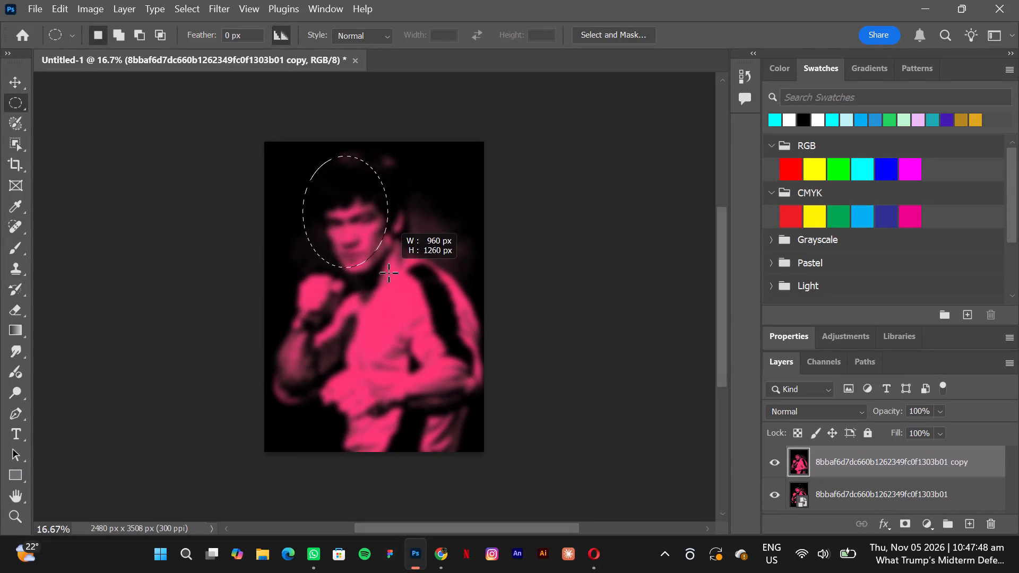
{"action": "scroll", "coordinate": [388, 273], "scroll_direction": "up", "scroll_amount": 1}
{"action": "left_click_drag", "start_coordinate": [388, 273], "coordinate": [394, 272]}
{"action": "scroll", "coordinate": [393, 286], "scroll_direction": "up", "scroll_amount": 1}
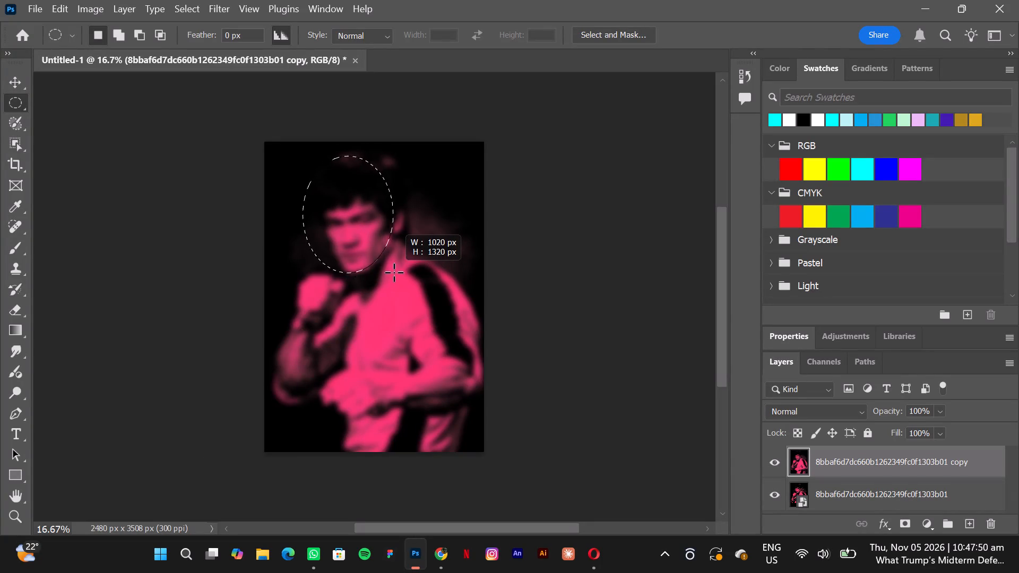
{"action": "scroll", "coordinate": [394, 272], "scroll_direction": "up", "scroll_amount": 1}
{"action": "left_click_drag", "start_coordinate": [394, 272], "coordinate": [395, 281]}
{"action": "scroll", "coordinate": [399, 277], "scroll_direction": "up", "scroll_amount": 1}
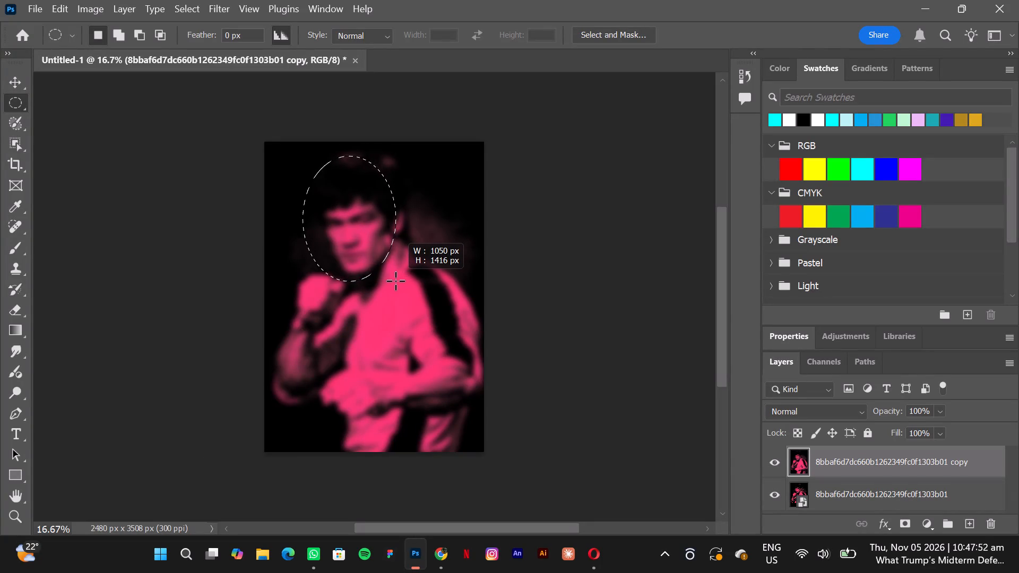
{"action": "left_click_drag", "start_coordinate": [395, 281], "coordinate": [395, 277]}
{"action": "scroll", "coordinate": [395, 281], "scroll_direction": "up", "scroll_amount": 2}
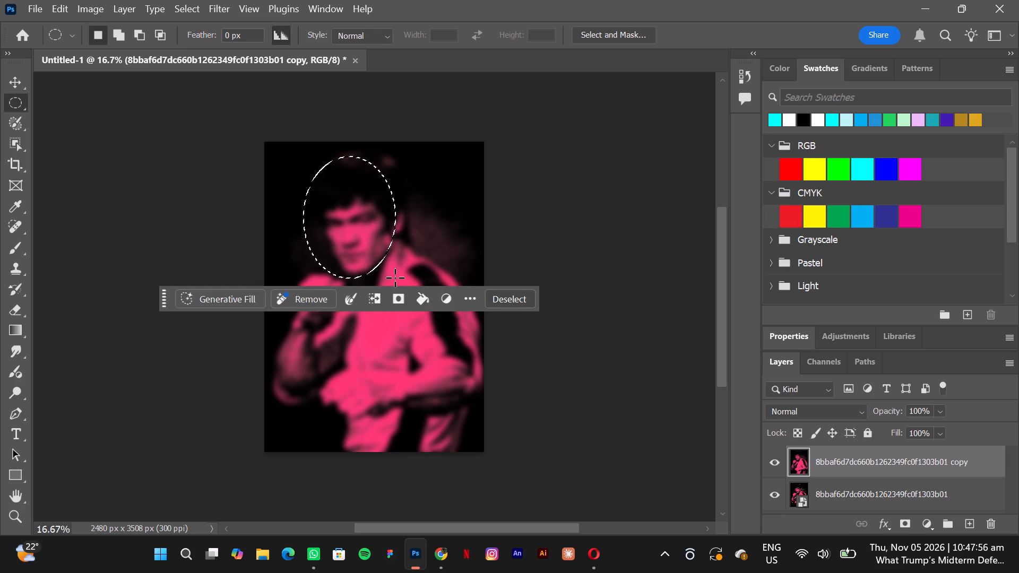
{"action": "key", "text": "Delete"}
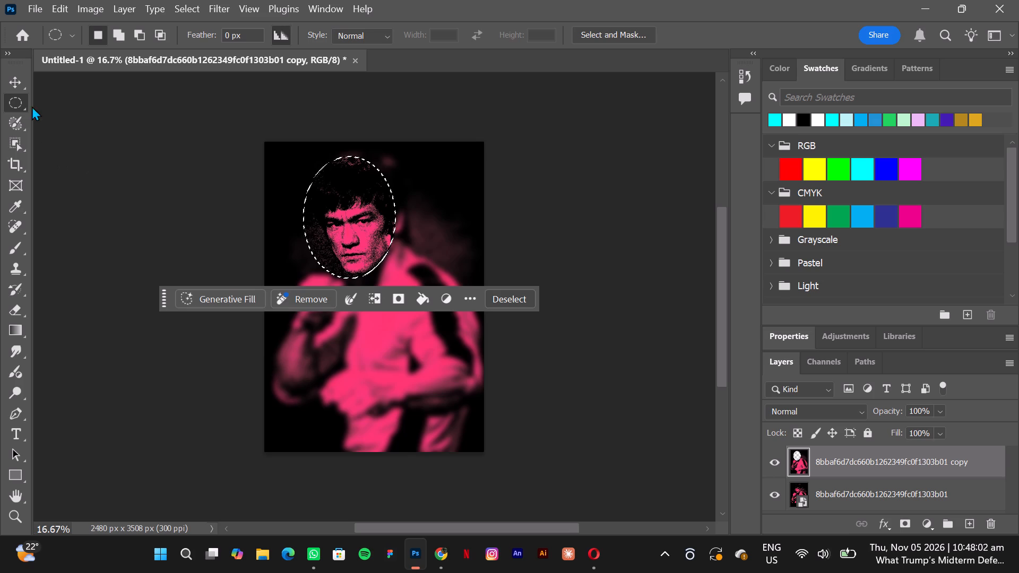
Apply a Gaussian Blur with a radius of 61.1 pixels to the copy layer within the elliptical head selection.
{"action": "left_click", "coordinate": [15, 75]}
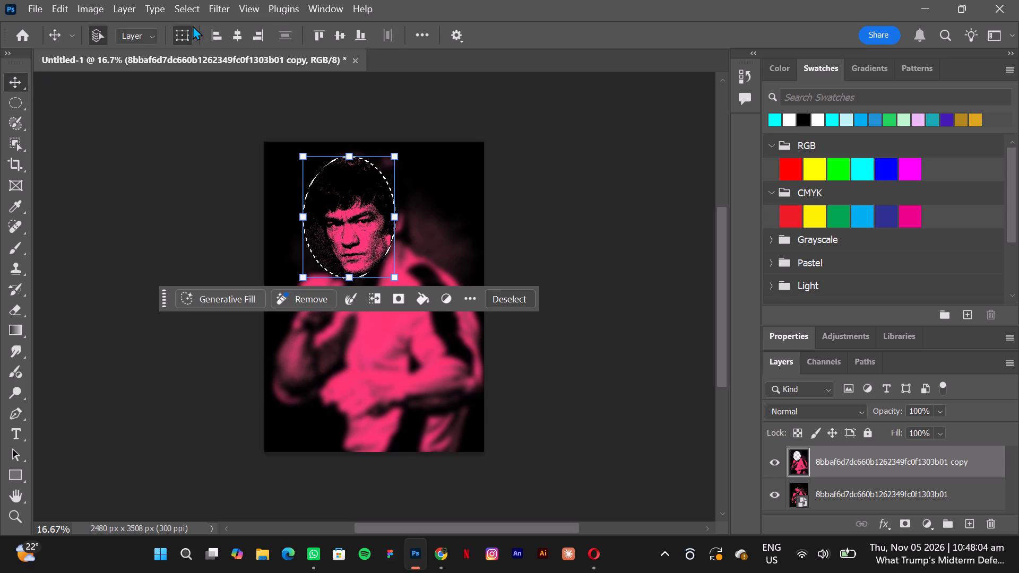
{"action": "left_click", "coordinate": [217, 5]}
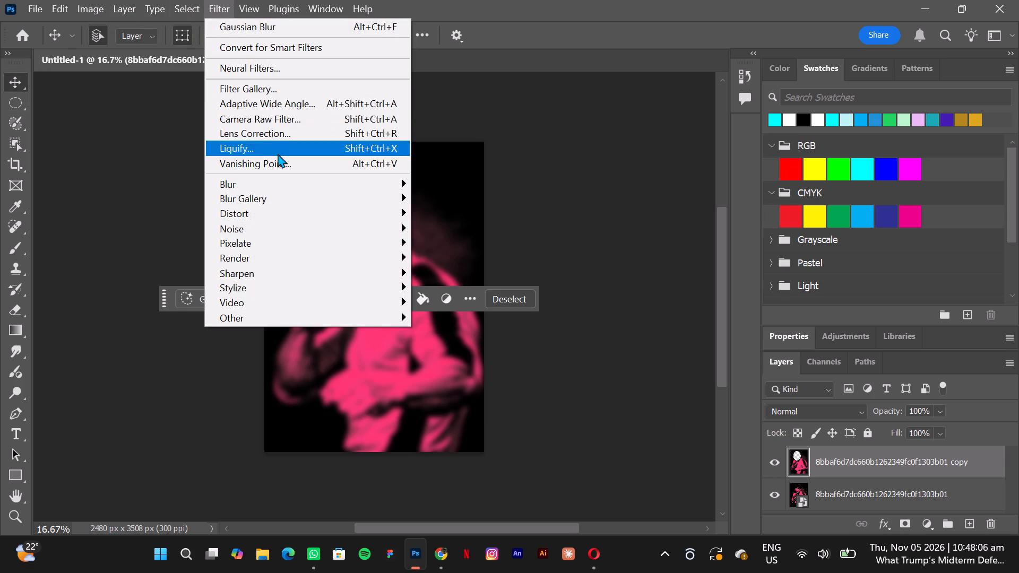
{"action": "left_click", "coordinate": [445, 245]}
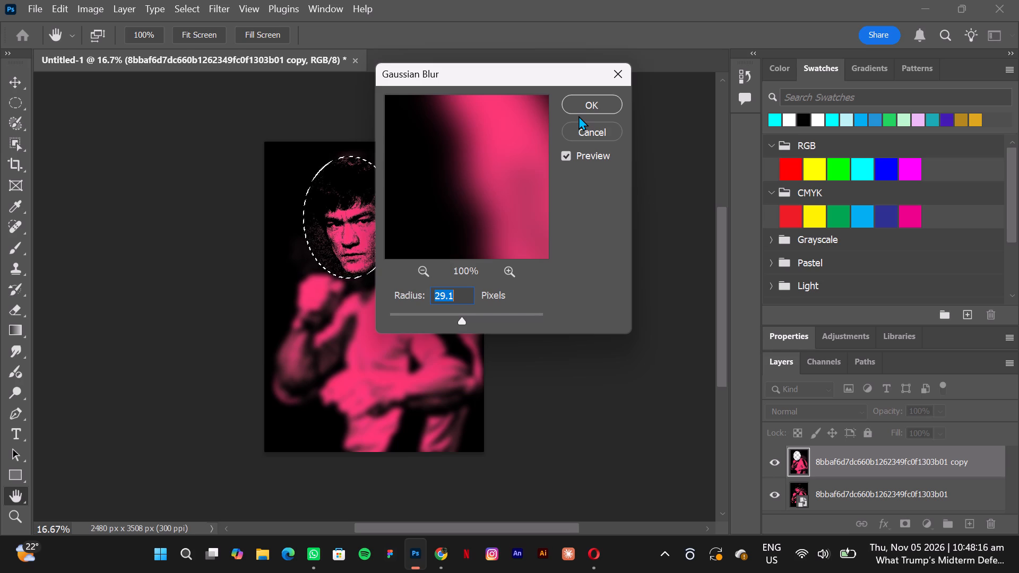
{"action": "key", "text": "BackSpace"}
{"action": "type", "text": "61.1"}
{"action": "key", "text": "Return"}
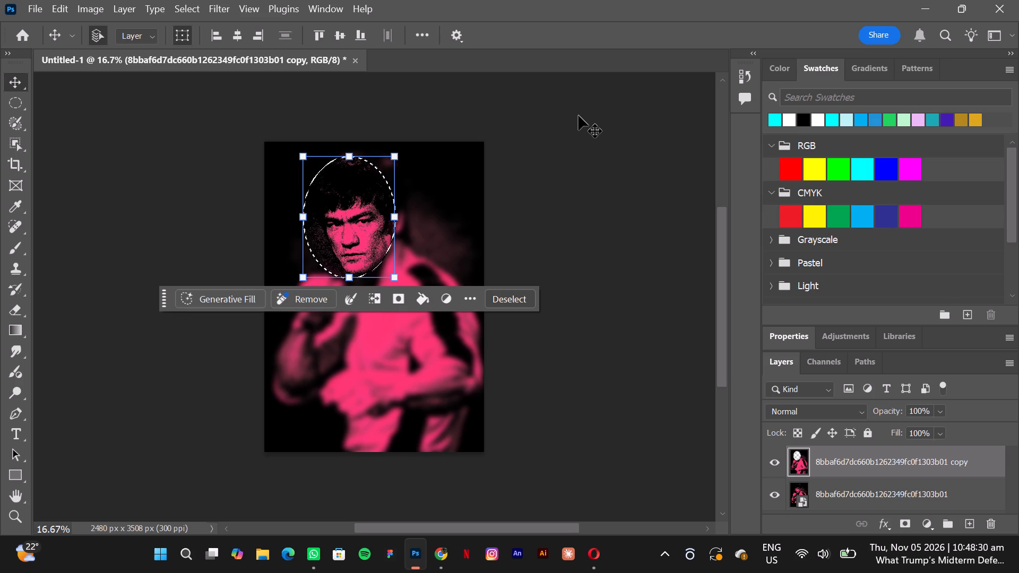
Deselect the copy layer and clear the elliptical selection around the fighter's head.
{"action": "left_click", "coordinate": [542, 250]}
{"action": "left_click", "coordinate": [531, 258]}
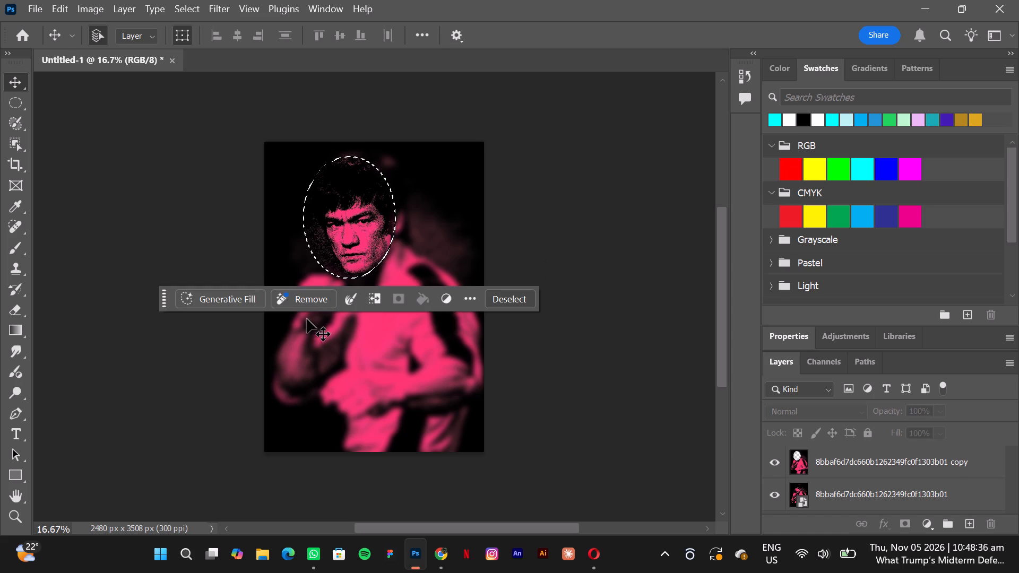
{"action": "left_click", "coordinate": [198, 381]}
{"action": "left_click", "coordinate": [16, 102]}
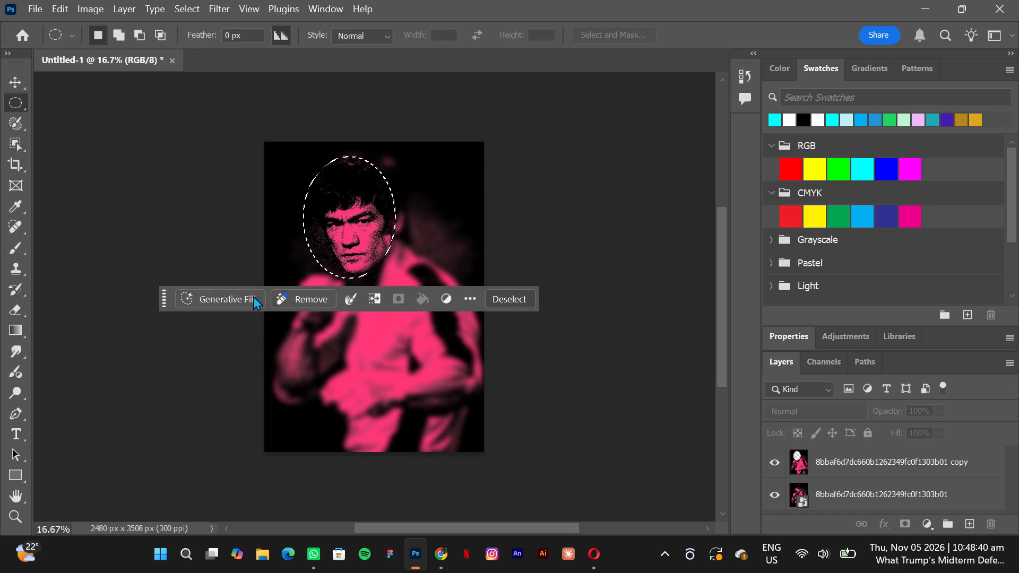
{"action": "left_click", "coordinate": [506, 301]}
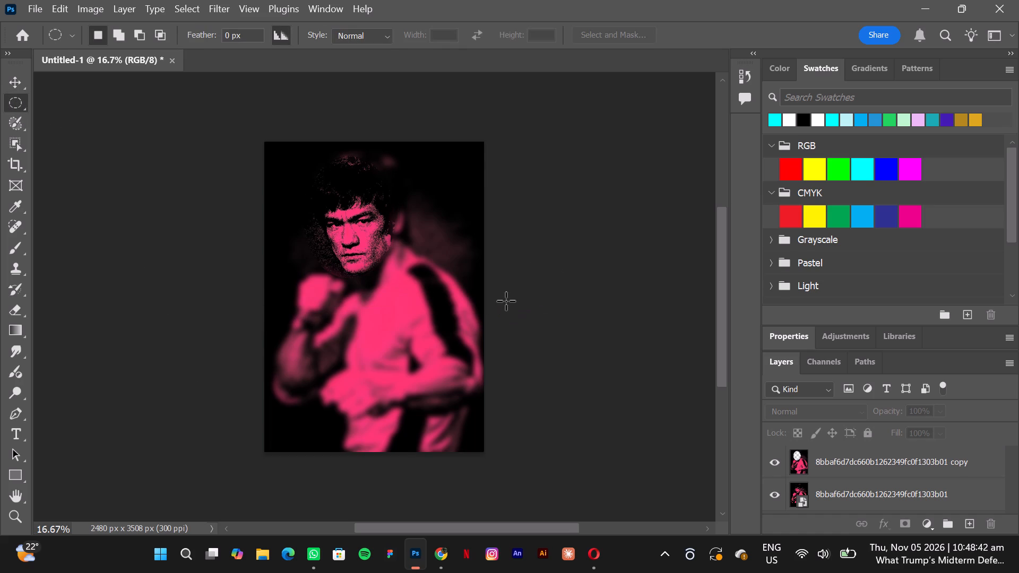
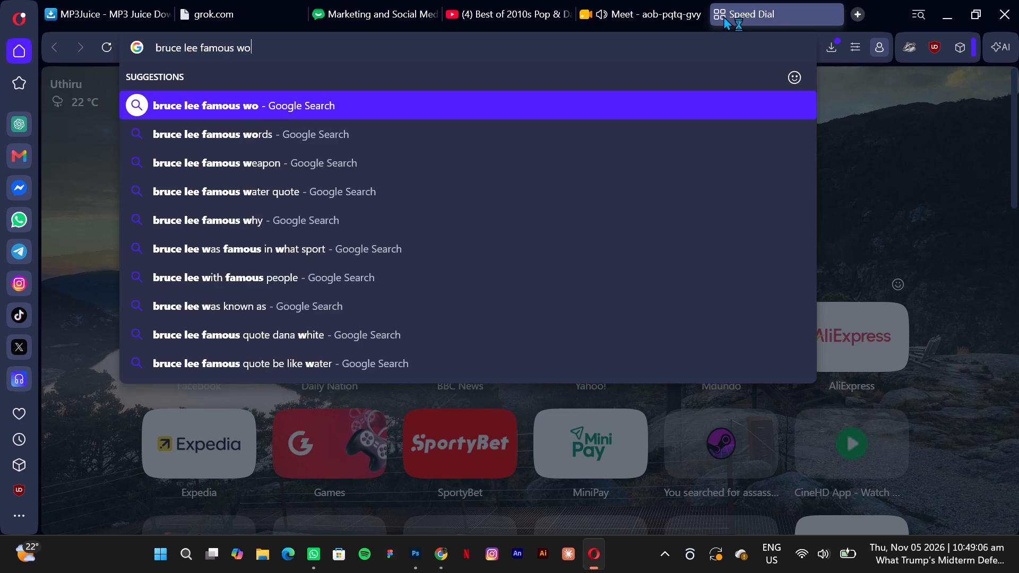
{"action": "type", "text": "s"}
{"action": "key", "text": "Return"}
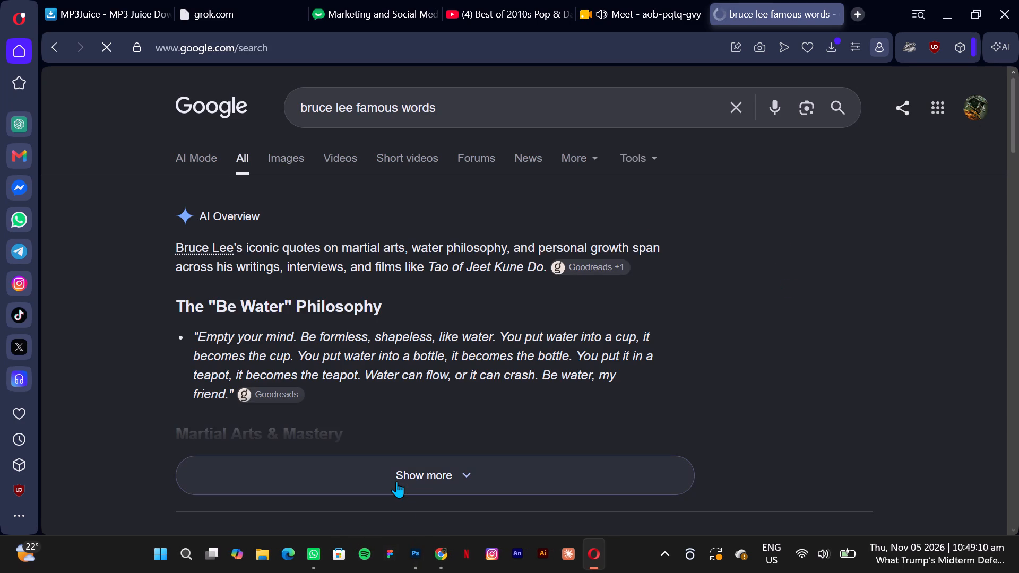
{"action": "left_click", "coordinate": [396, 481]}
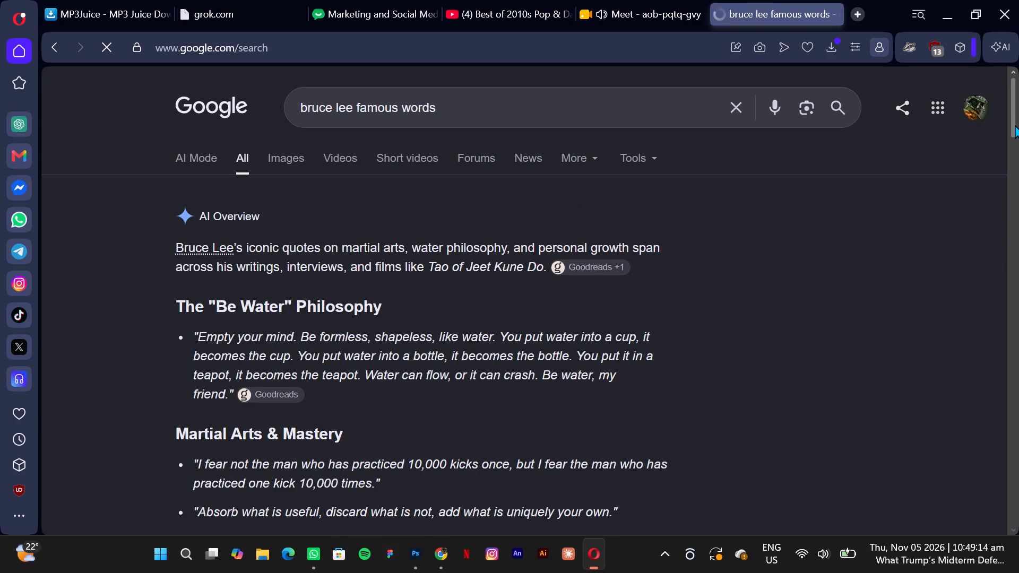
{"action": "left_click_drag", "start_coordinate": [1014, 117], "coordinate": [1014, 131]}
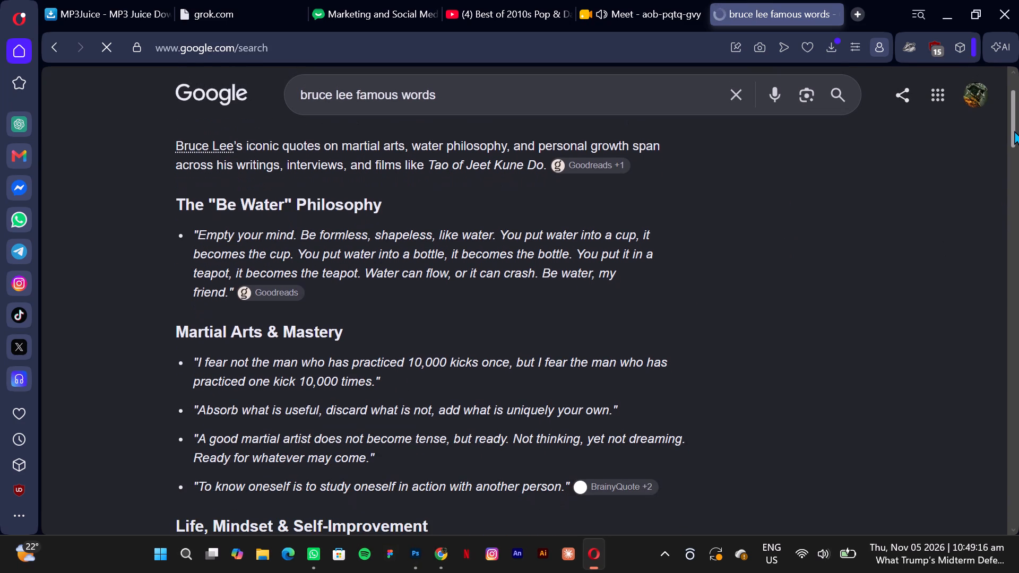
{"action": "left_click_drag", "start_coordinate": [1014, 131], "coordinate": [1015, 145]}
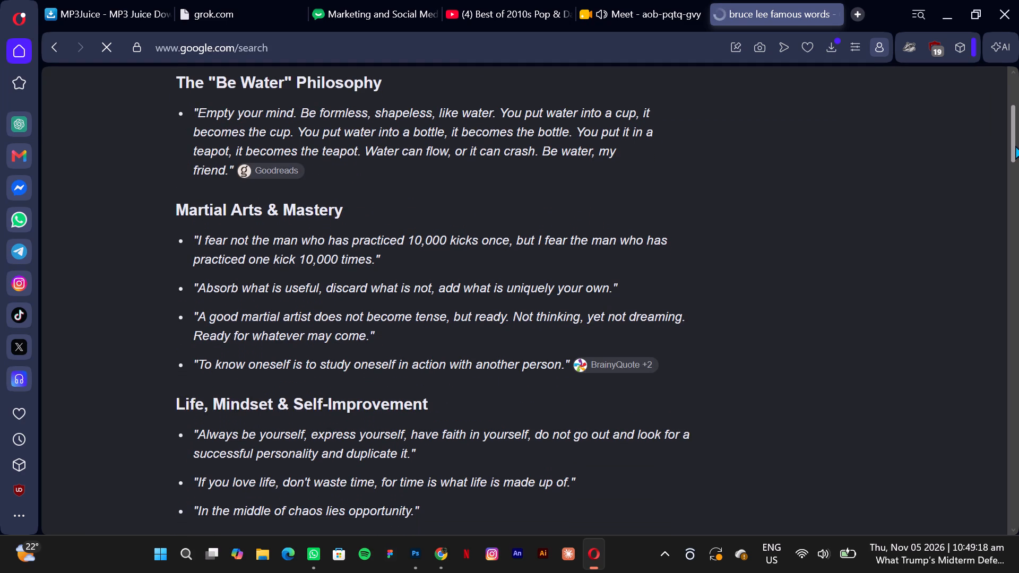
{"action": "left_click_drag", "start_coordinate": [1015, 145], "coordinate": [1015, 146]}
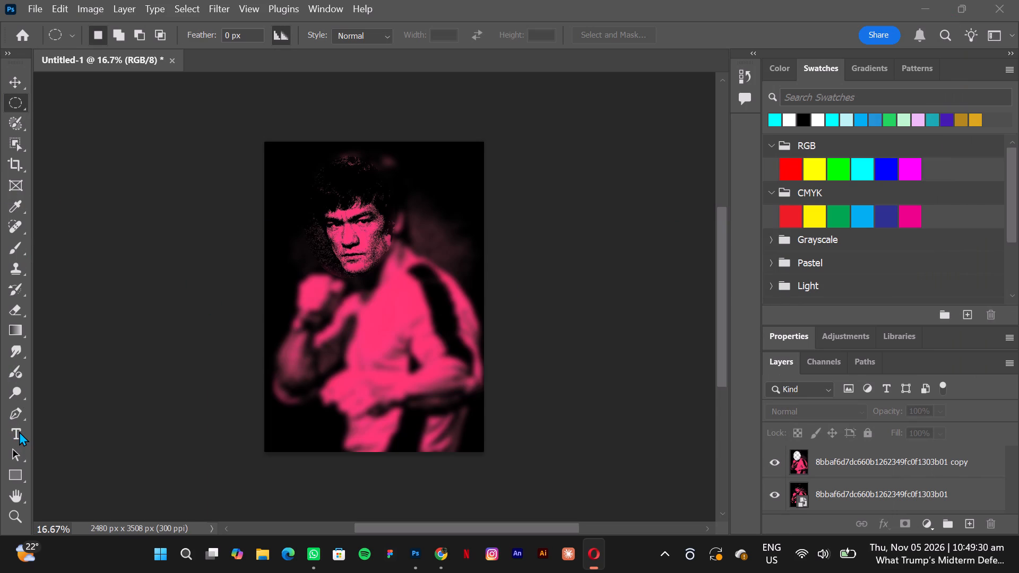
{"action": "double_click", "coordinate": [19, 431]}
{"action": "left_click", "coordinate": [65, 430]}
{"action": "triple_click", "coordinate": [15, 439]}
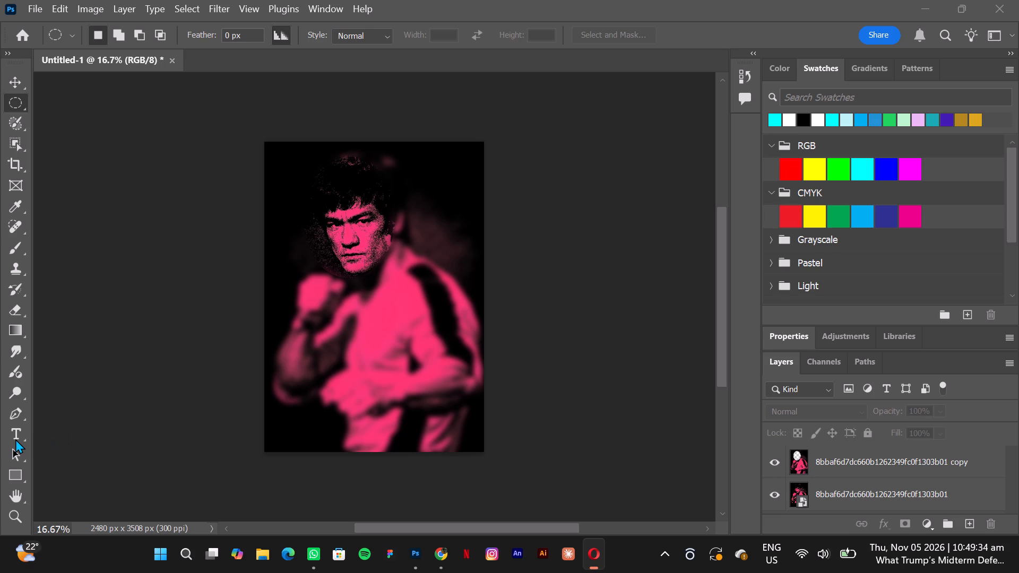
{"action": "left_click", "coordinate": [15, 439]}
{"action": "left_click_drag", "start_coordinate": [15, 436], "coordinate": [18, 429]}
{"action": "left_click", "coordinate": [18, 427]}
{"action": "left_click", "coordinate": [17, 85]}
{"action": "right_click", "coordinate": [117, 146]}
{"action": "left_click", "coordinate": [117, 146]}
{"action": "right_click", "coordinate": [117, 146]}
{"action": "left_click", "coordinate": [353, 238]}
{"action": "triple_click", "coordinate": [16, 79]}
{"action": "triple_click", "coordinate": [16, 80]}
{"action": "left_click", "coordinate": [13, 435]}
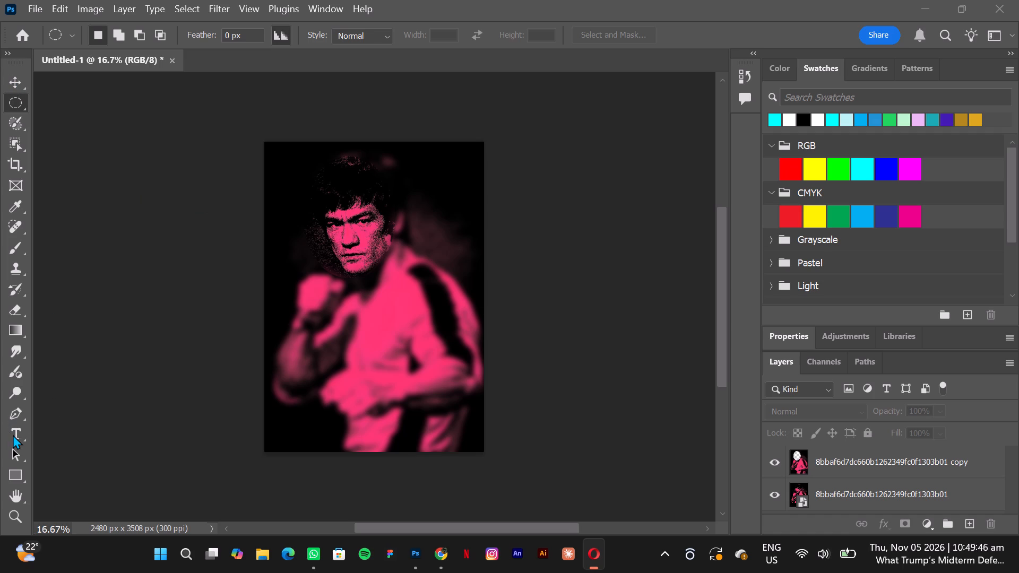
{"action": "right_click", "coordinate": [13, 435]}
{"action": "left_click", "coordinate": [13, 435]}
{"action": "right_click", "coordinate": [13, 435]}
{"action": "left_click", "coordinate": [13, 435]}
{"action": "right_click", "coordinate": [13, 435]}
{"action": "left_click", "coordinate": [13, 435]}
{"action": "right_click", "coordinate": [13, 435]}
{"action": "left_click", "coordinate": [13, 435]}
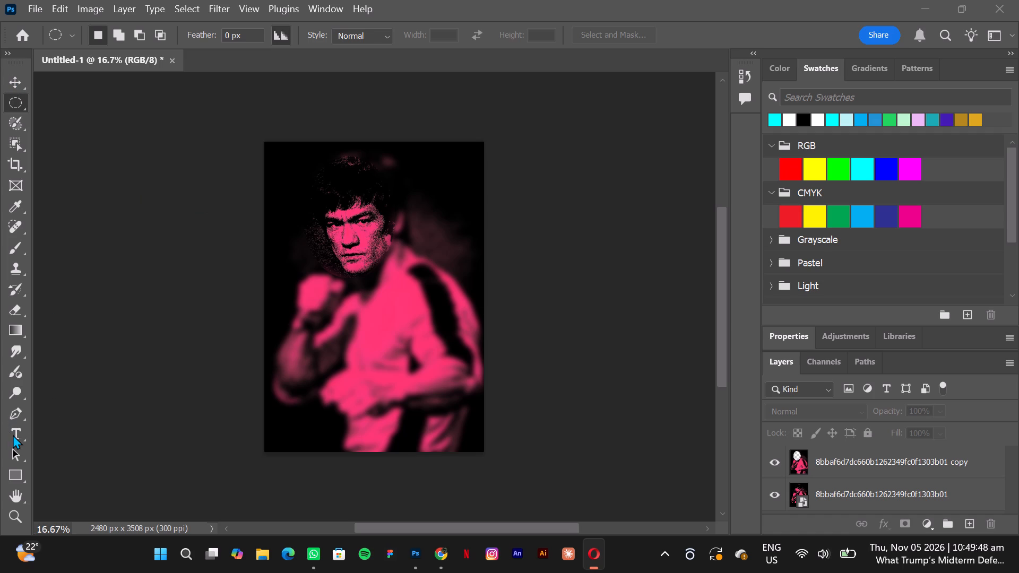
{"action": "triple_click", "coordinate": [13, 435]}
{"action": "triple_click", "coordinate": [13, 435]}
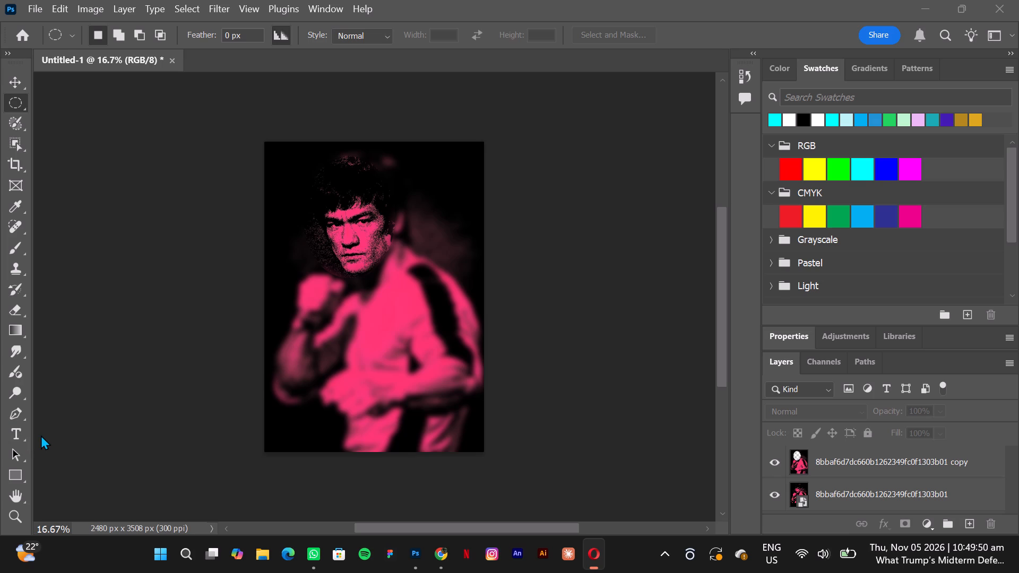
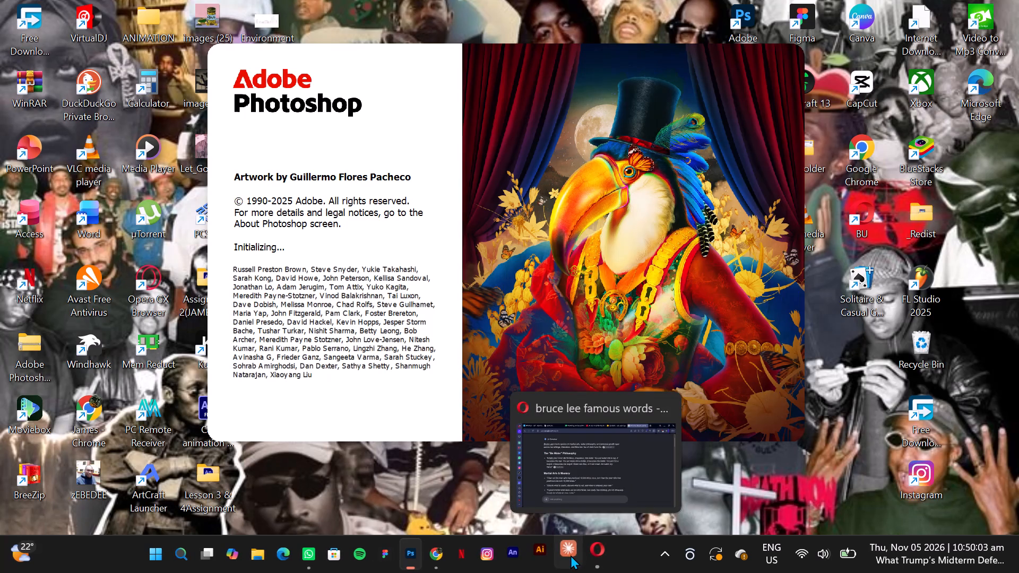
Switch to Chrome to view the shared Lesson 4 folder in Google Drive.
{"action": "left_click", "coordinate": [444, 547]}
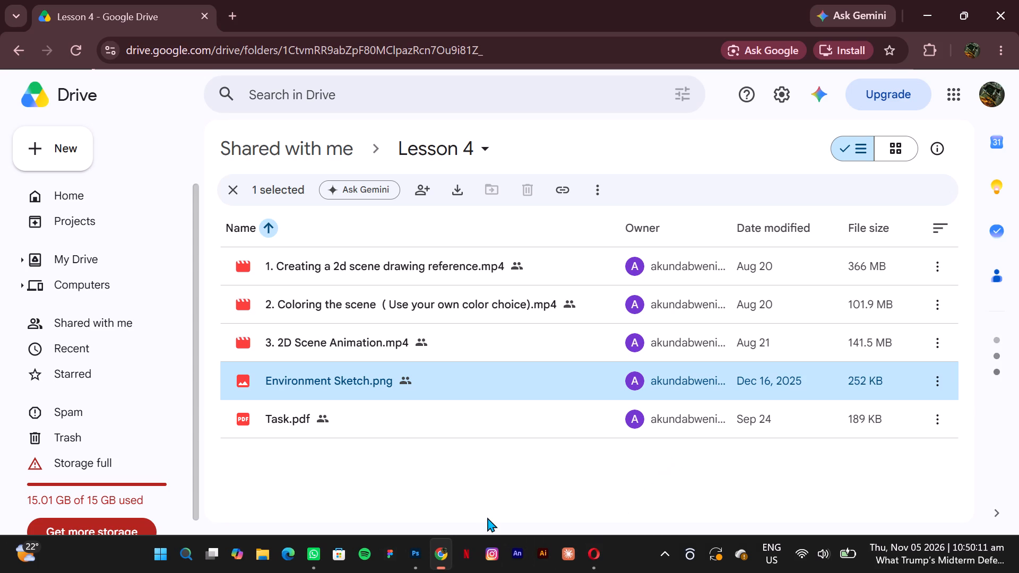
Switch to the Opera browser with the Google results for Bruce Lee's famous words.
{"action": "left_click", "coordinate": [598, 548]}
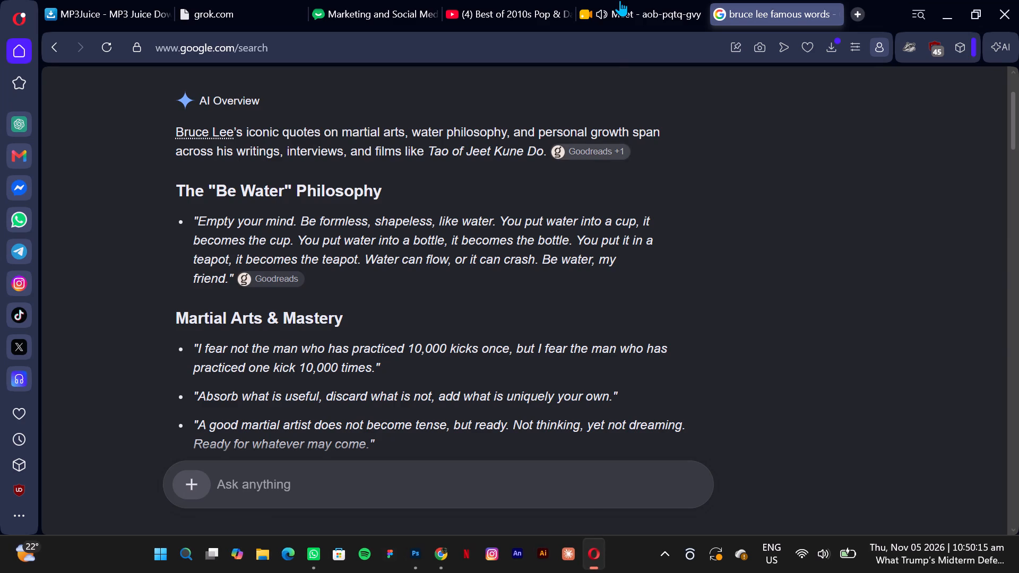
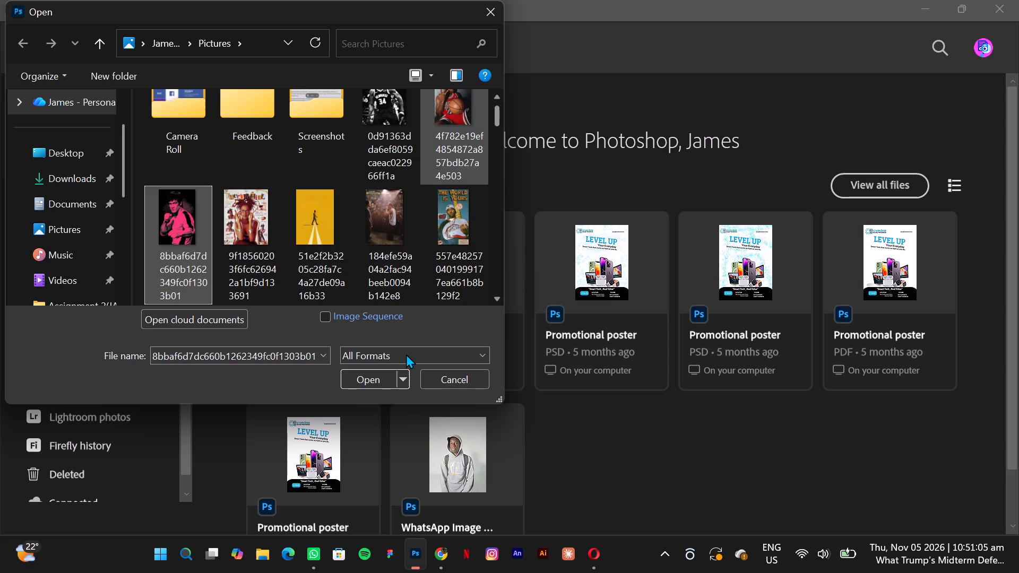
Open the pink-and-black fighter image 8bbaf6d7dc660b1262349fc0f1303b01 from the Pictures folder.
{"action": "left_click", "coordinate": [374, 381]}
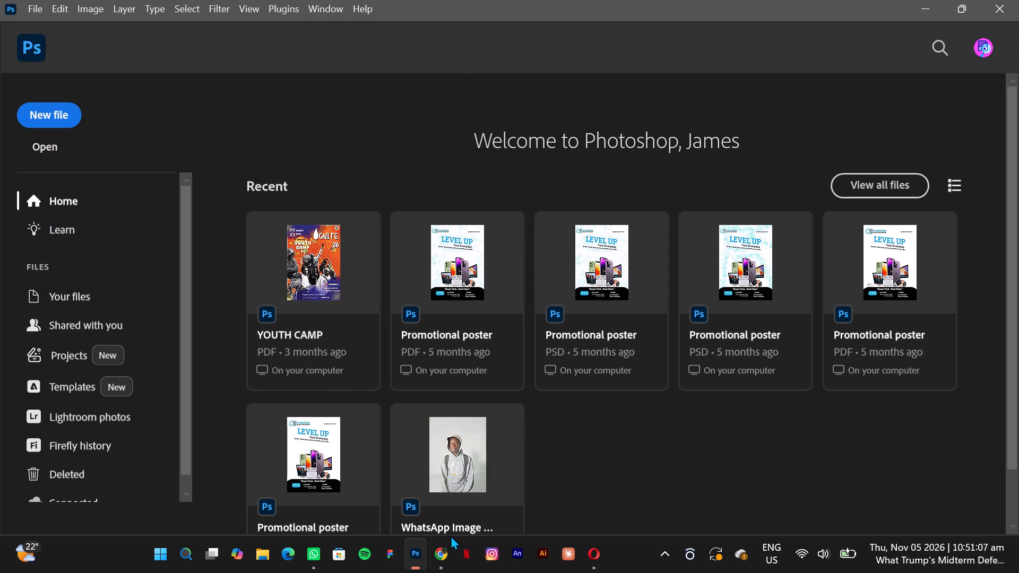
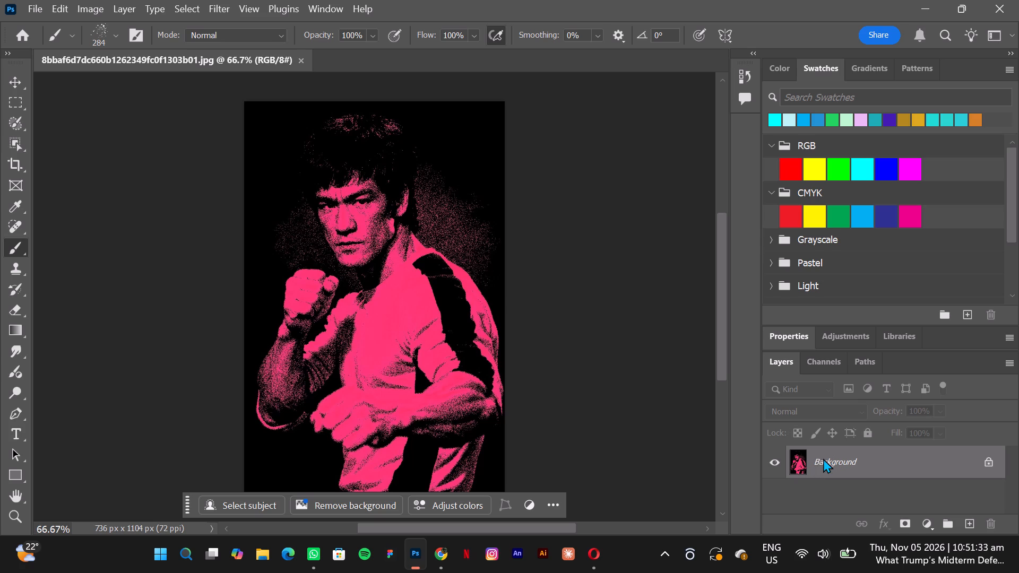
Duplicate the Background layer as Background copy.
{"action": "left_click", "coordinate": [872, 340]}
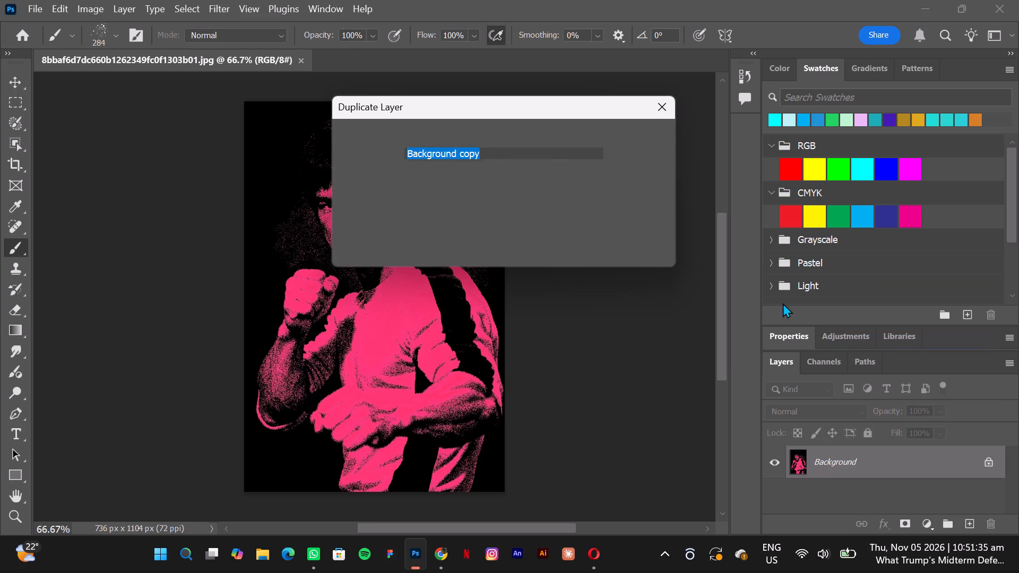
{"action": "left_click", "coordinate": [638, 140]}
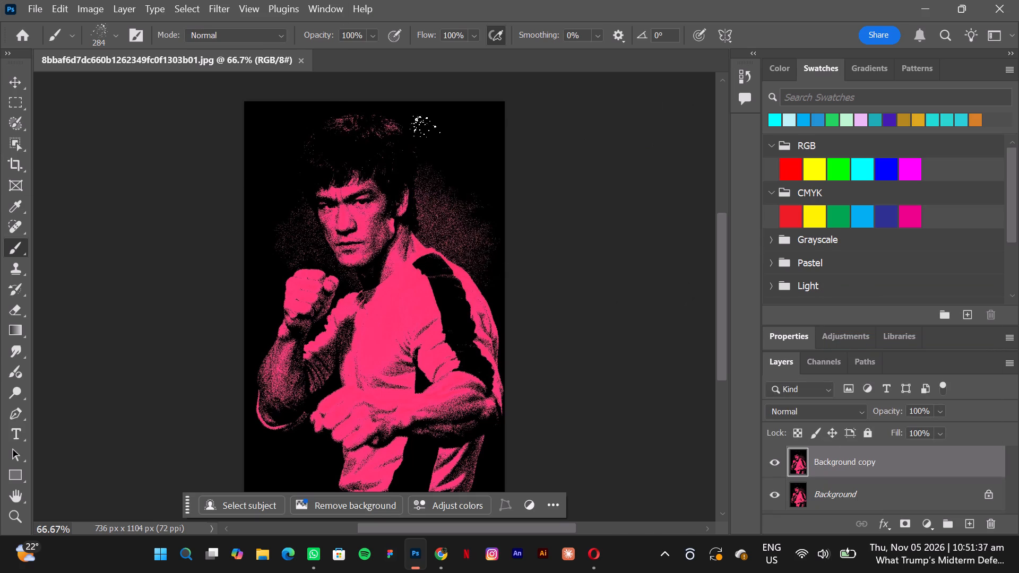
Apply a Gaussian Blur with a 29.1-pixel radius to the Background copy layer.
{"action": "left_click", "coordinate": [20, 82]}
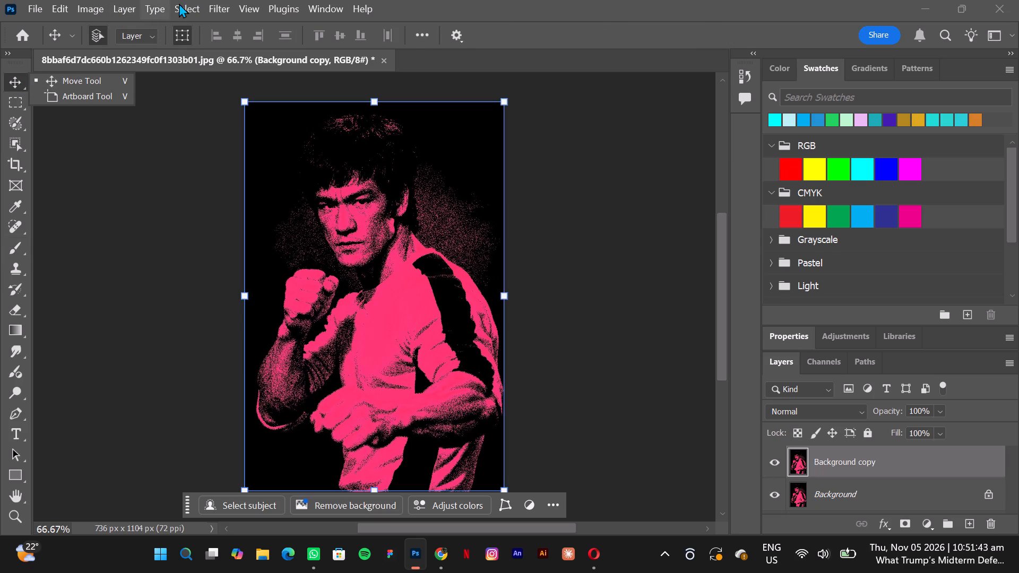
{"action": "left_click", "coordinate": [222, 5]}
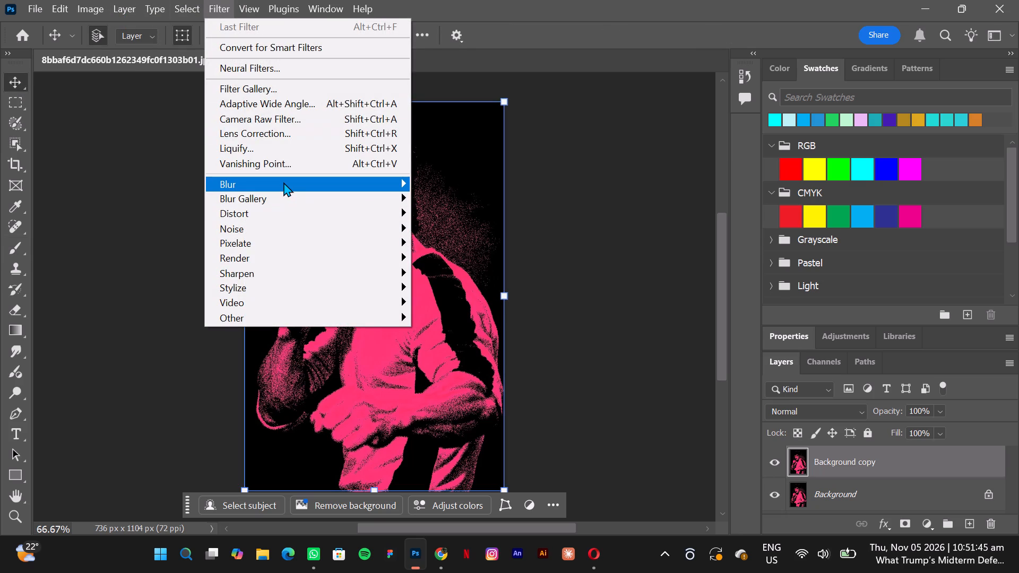
{"action": "left_click", "coordinate": [444, 246]}
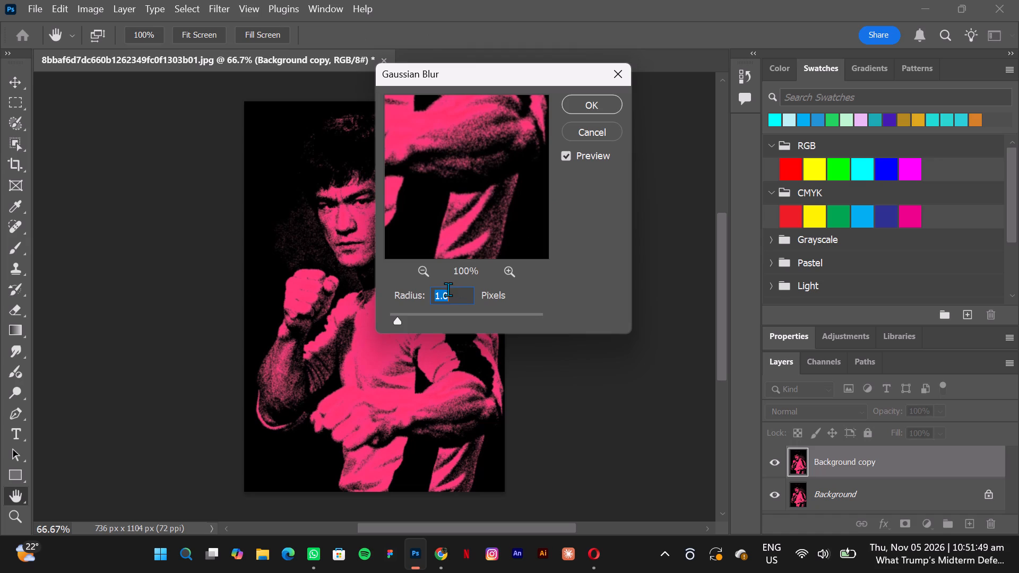
{"action": "key", "text": "BackSpace"}
{"action": "type", "text": "29.1"}
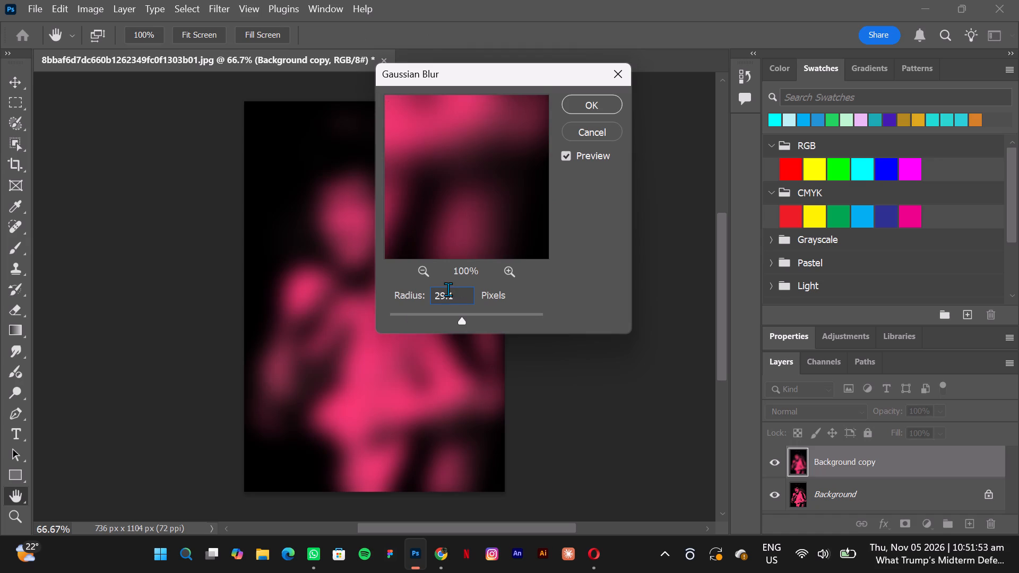
{"action": "key", "text": "Return"}
{"action": "left_click", "coordinate": [172, 262]}
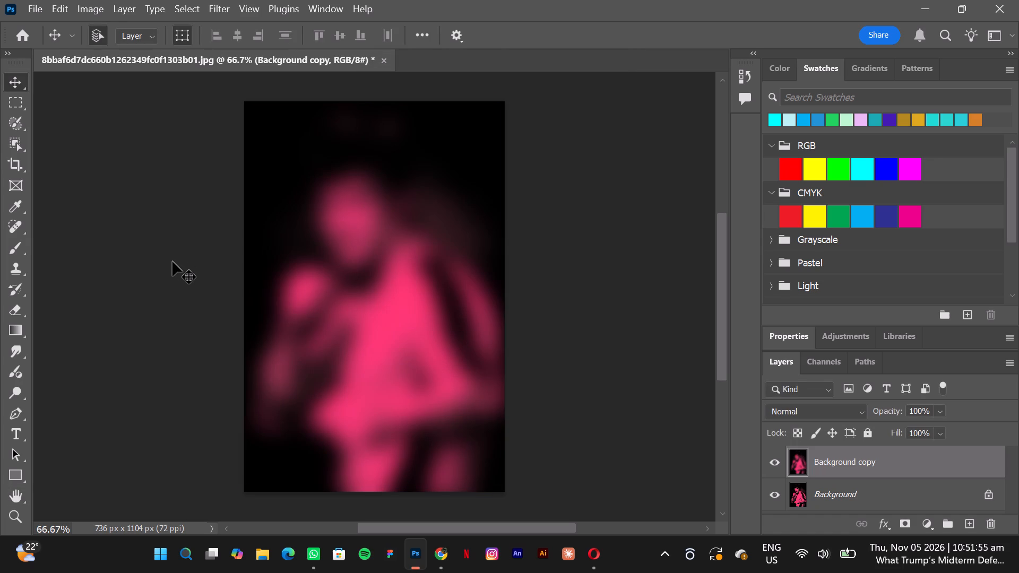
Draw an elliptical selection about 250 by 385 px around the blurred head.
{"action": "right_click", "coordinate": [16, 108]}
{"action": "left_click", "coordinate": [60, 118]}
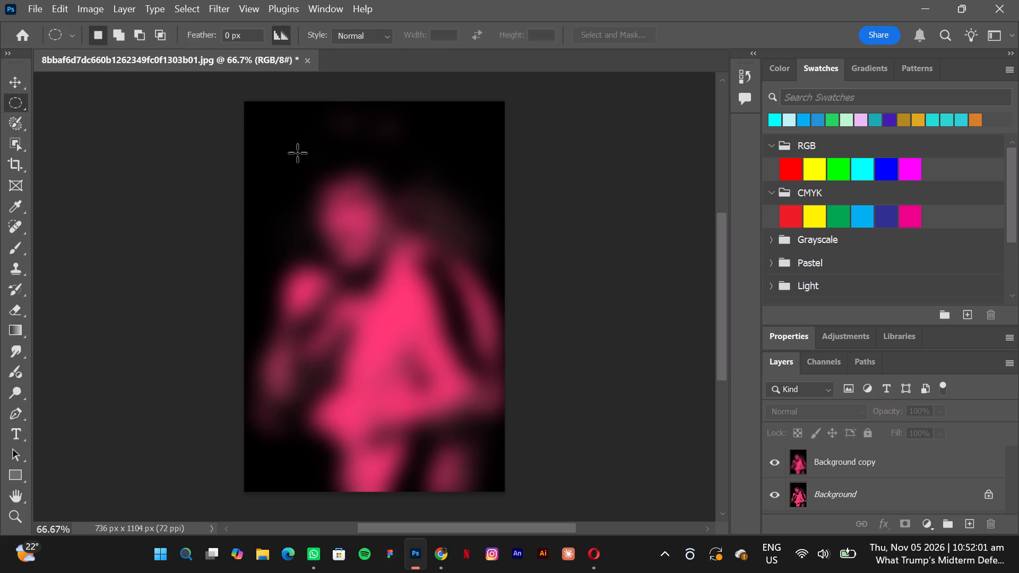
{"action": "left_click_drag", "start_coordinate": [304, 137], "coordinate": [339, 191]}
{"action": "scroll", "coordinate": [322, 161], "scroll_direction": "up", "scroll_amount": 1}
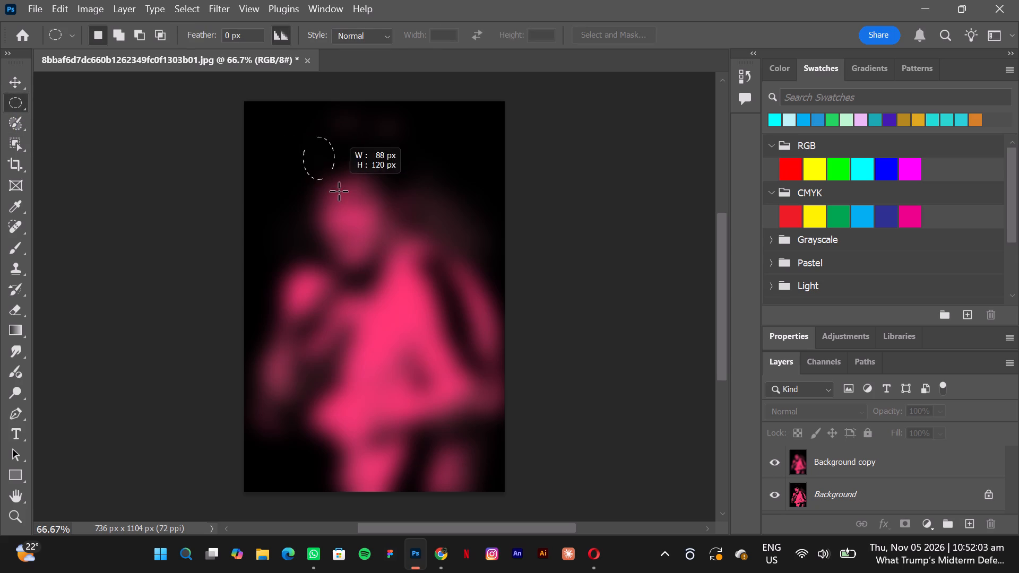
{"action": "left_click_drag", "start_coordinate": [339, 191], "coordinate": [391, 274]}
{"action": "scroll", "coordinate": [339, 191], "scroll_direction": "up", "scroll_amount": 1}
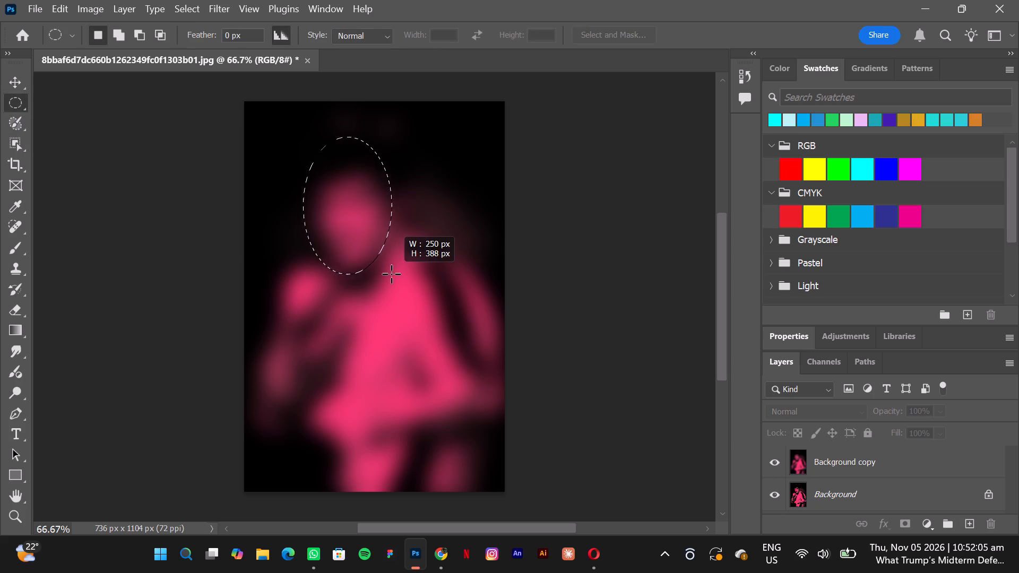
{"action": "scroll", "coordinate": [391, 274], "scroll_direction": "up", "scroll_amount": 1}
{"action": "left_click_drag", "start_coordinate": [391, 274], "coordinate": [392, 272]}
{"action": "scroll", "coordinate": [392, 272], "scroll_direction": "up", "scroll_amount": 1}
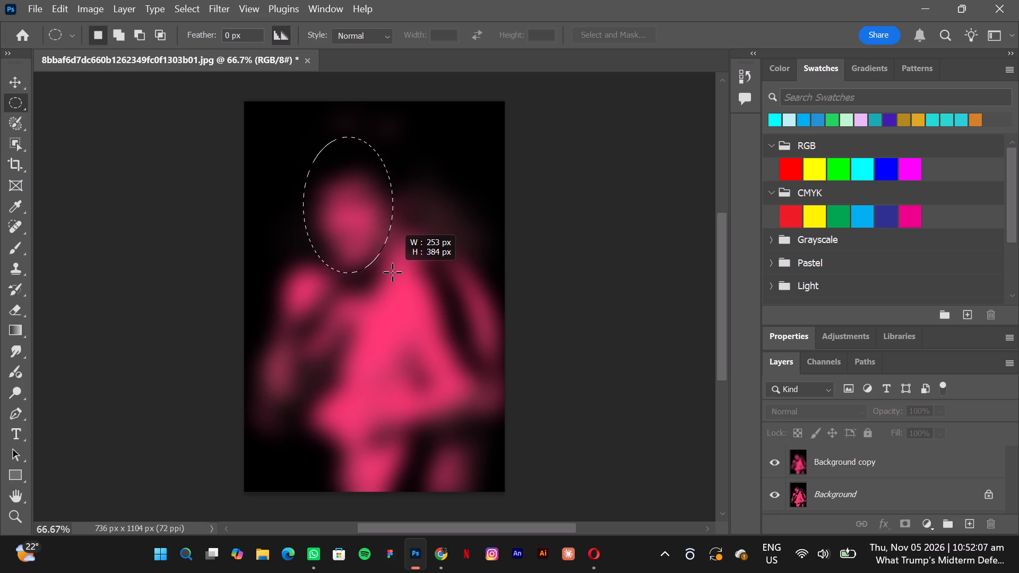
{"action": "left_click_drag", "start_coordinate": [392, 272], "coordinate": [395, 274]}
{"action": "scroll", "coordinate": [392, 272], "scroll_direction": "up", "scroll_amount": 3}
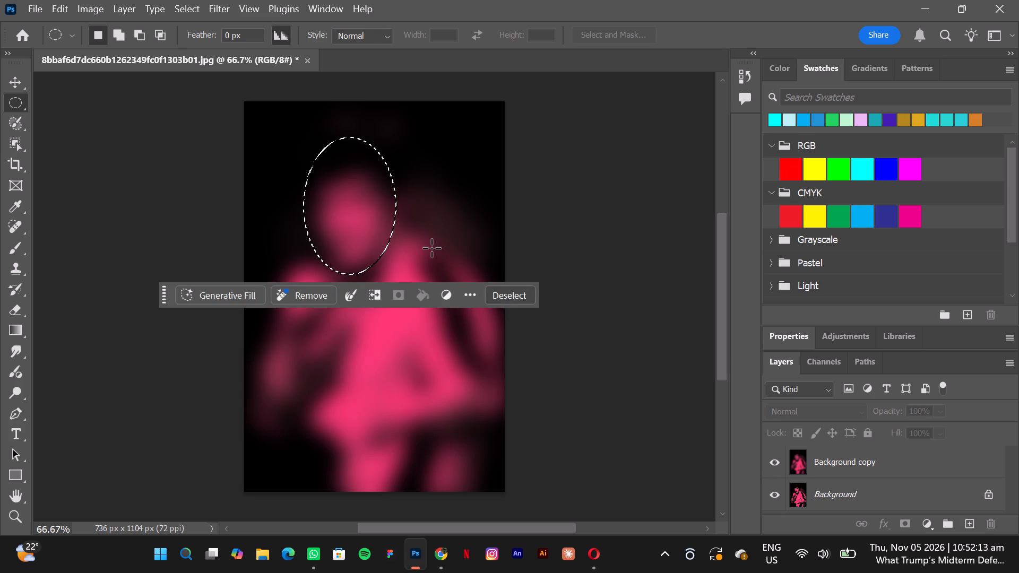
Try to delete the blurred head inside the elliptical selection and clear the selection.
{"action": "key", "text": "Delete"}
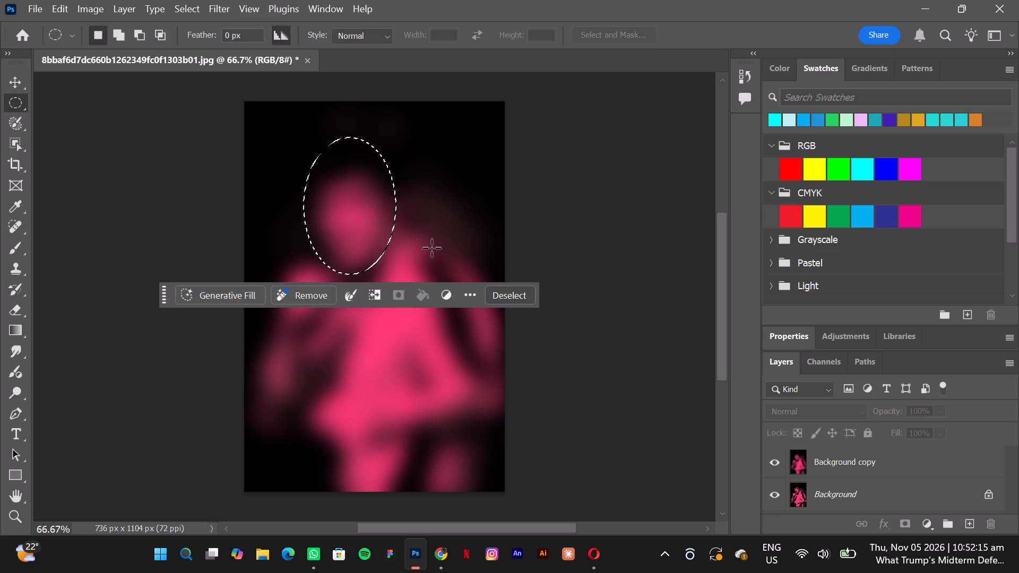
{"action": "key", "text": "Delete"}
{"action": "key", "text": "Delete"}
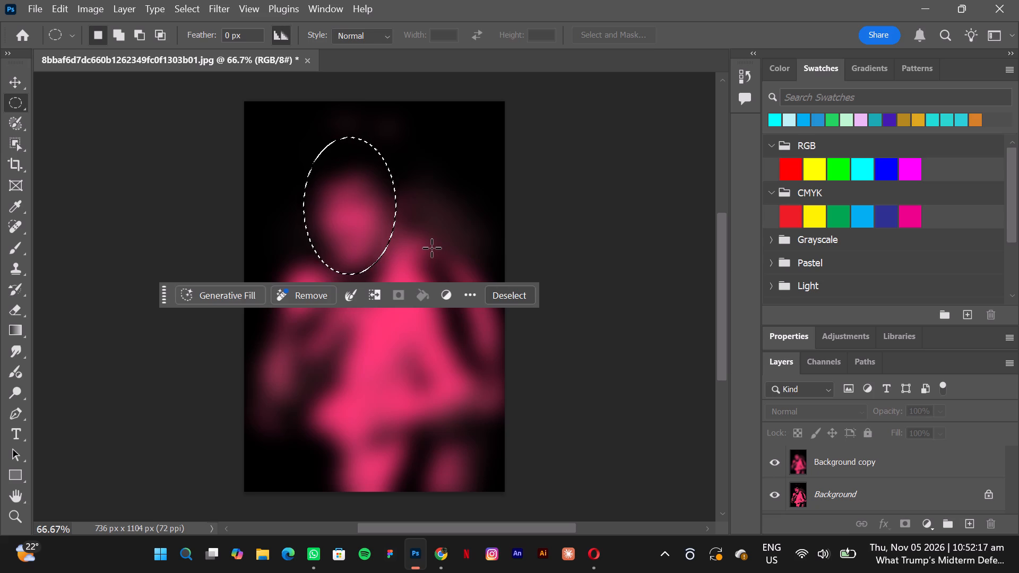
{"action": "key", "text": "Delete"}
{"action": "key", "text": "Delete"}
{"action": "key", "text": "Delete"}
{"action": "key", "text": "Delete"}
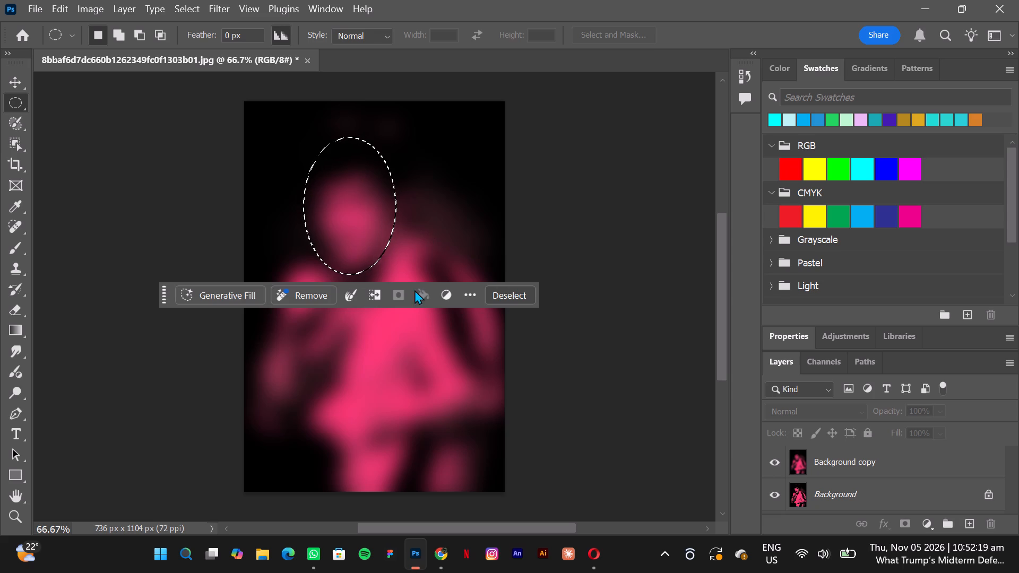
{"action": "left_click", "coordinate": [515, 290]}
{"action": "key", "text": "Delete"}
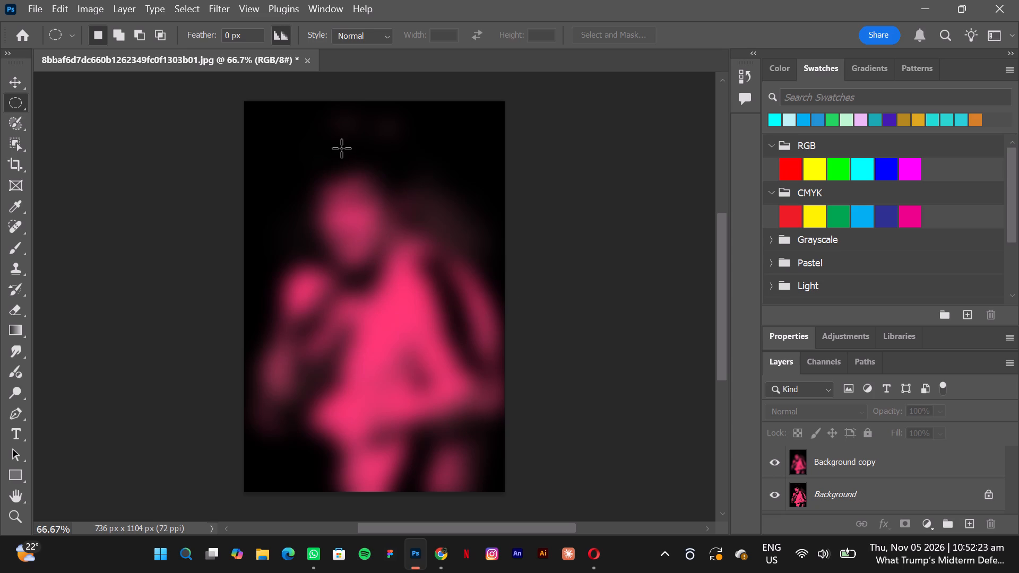
Draw a tighter elliptical selection around the blurred face.
{"action": "left_click_drag", "start_coordinate": [306, 153], "coordinate": [347, 254]}
{"action": "scroll", "coordinate": [307, 166], "scroll_direction": "up", "scroll_amount": 1}
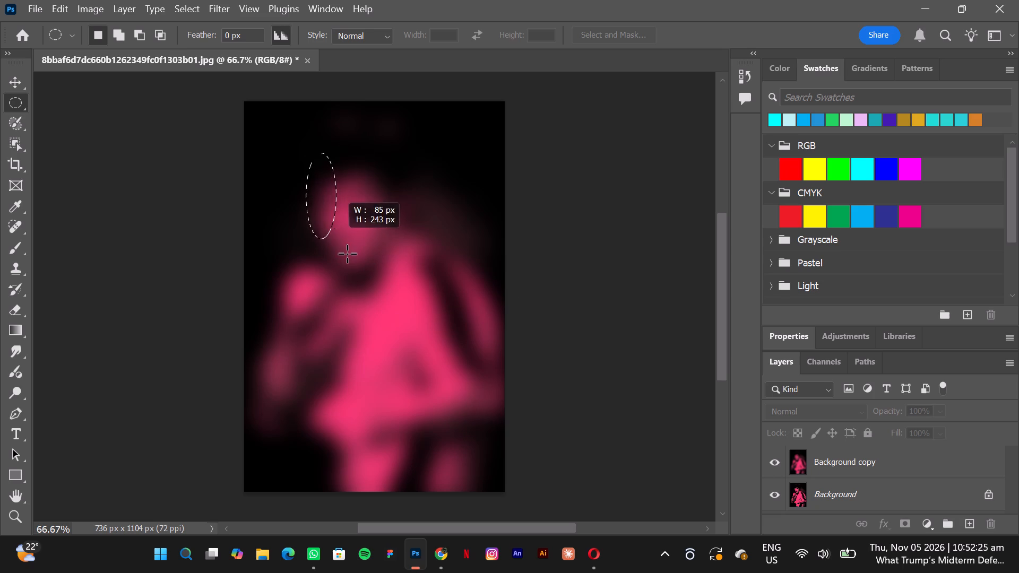
{"action": "left_click_drag", "start_coordinate": [347, 254], "coordinate": [386, 275]}
{"action": "scroll", "coordinate": [347, 254], "scroll_direction": "up", "scroll_amount": 1}
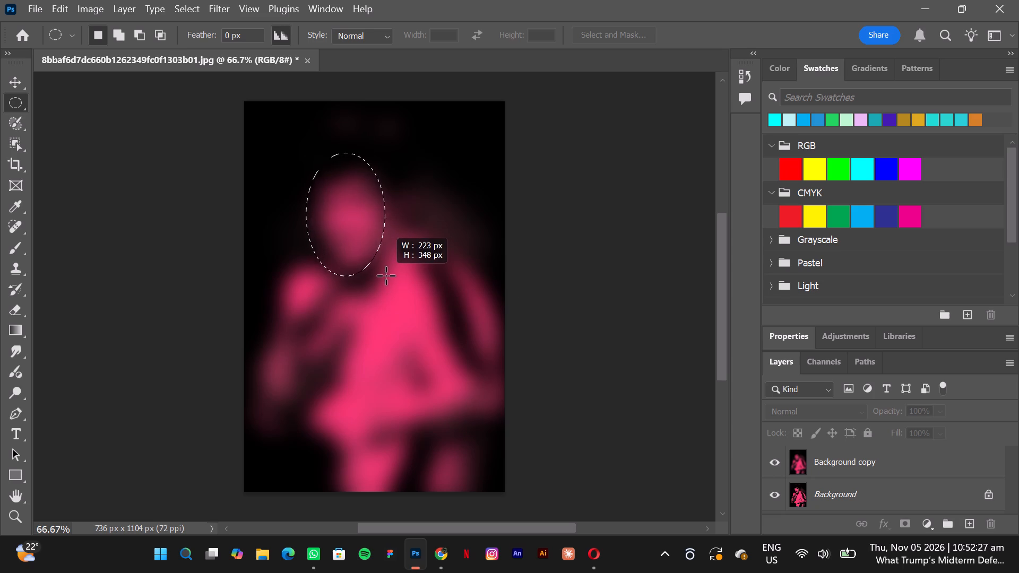
{"action": "scroll", "coordinate": [386, 275], "scroll_direction": "up", "scroll_amount": 1}
{"action": "left_click_drag", "start_coordinate": [386, 275], "coordinate": [392, 267]}
{"action": "scroll", "coordinate": [392, 267], "scroll_direction": "up", "scroll_amount": 1}
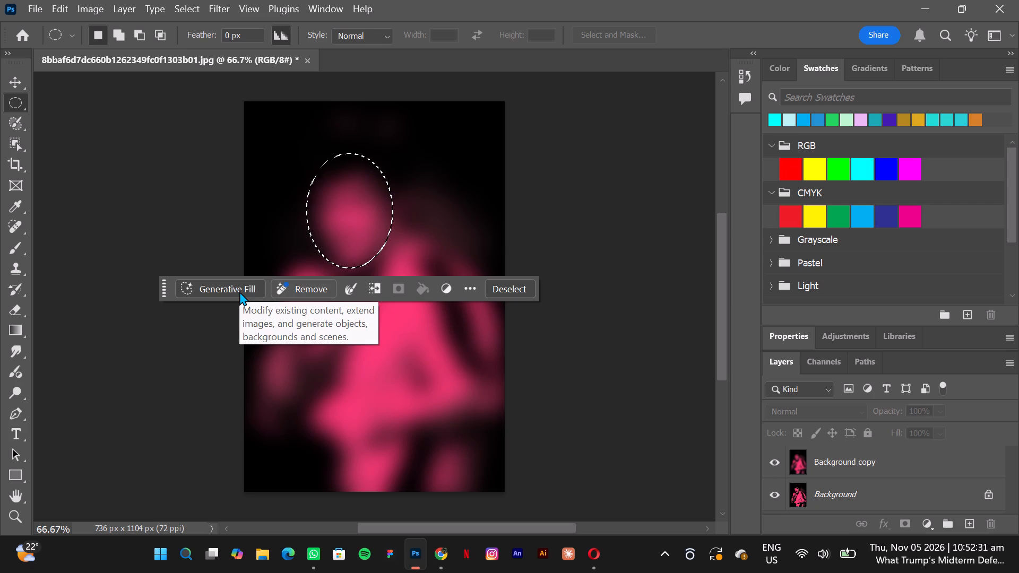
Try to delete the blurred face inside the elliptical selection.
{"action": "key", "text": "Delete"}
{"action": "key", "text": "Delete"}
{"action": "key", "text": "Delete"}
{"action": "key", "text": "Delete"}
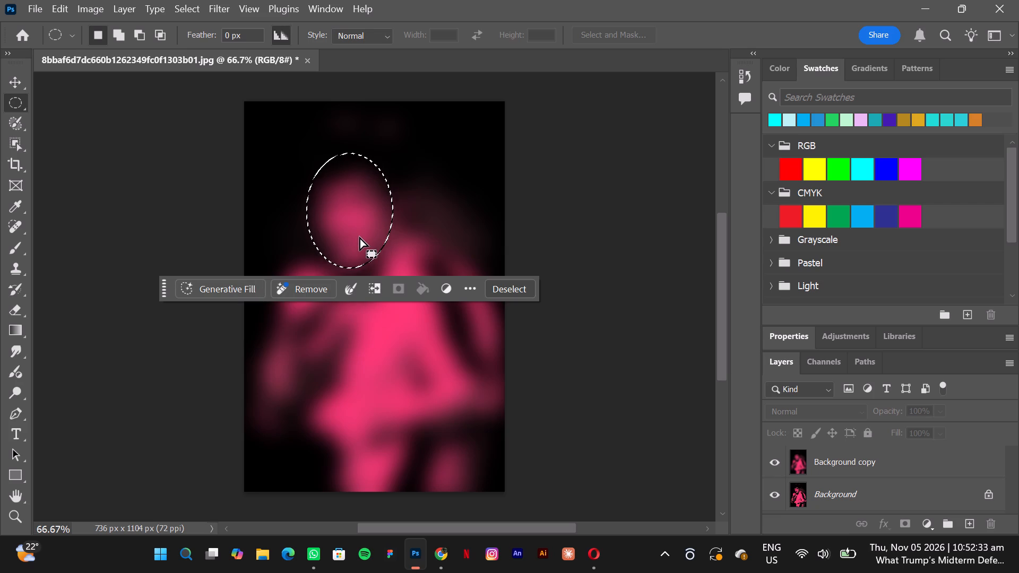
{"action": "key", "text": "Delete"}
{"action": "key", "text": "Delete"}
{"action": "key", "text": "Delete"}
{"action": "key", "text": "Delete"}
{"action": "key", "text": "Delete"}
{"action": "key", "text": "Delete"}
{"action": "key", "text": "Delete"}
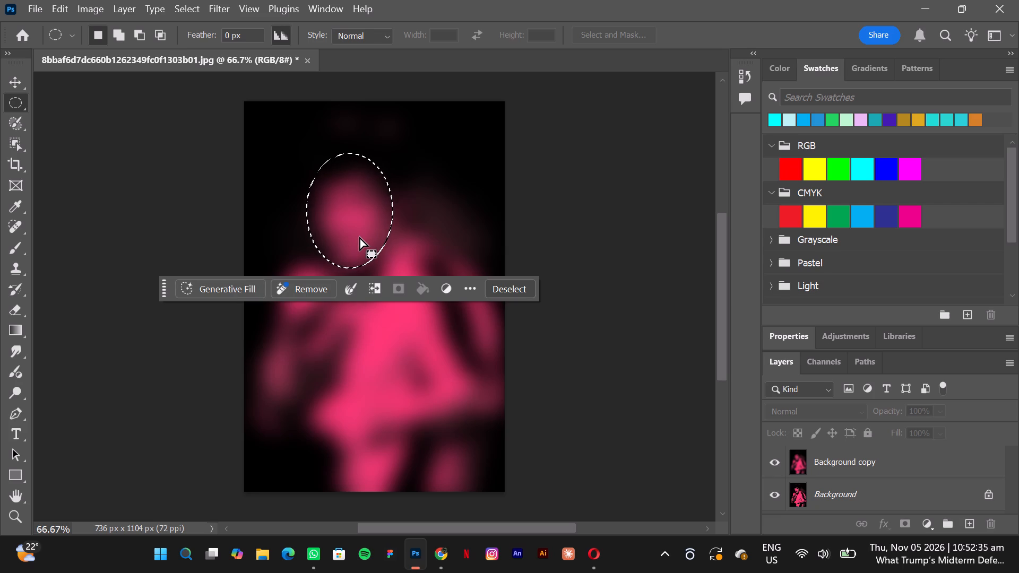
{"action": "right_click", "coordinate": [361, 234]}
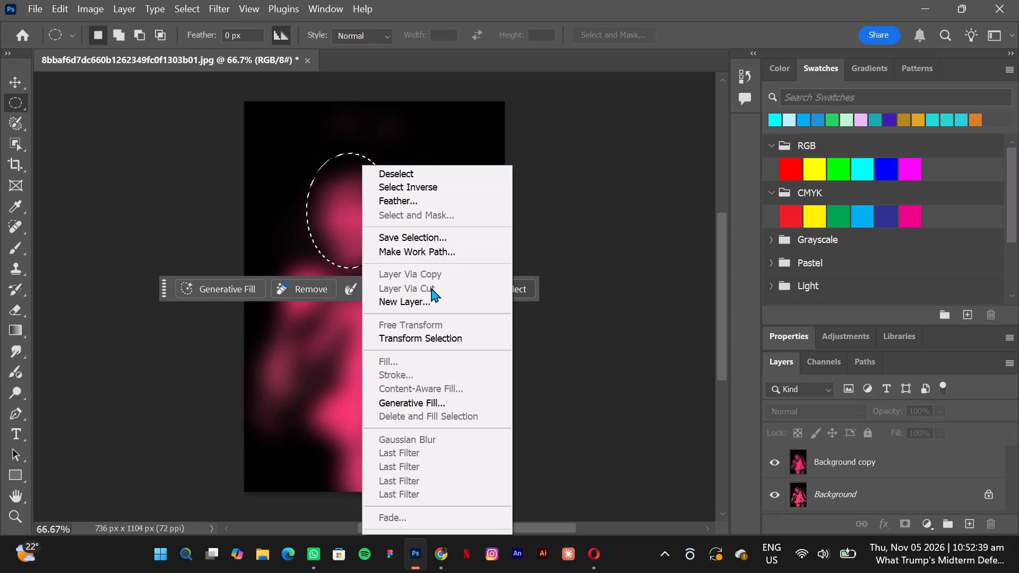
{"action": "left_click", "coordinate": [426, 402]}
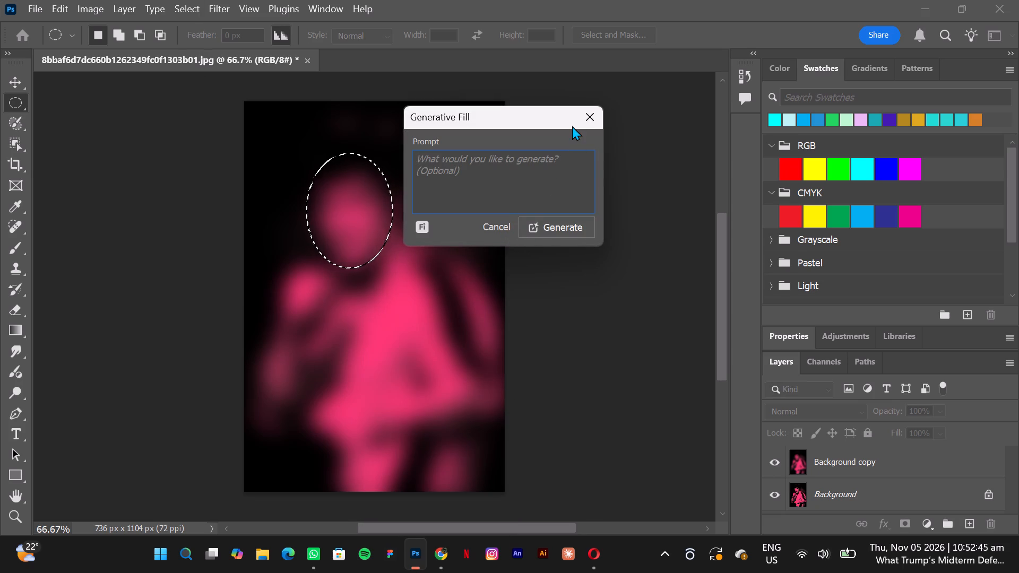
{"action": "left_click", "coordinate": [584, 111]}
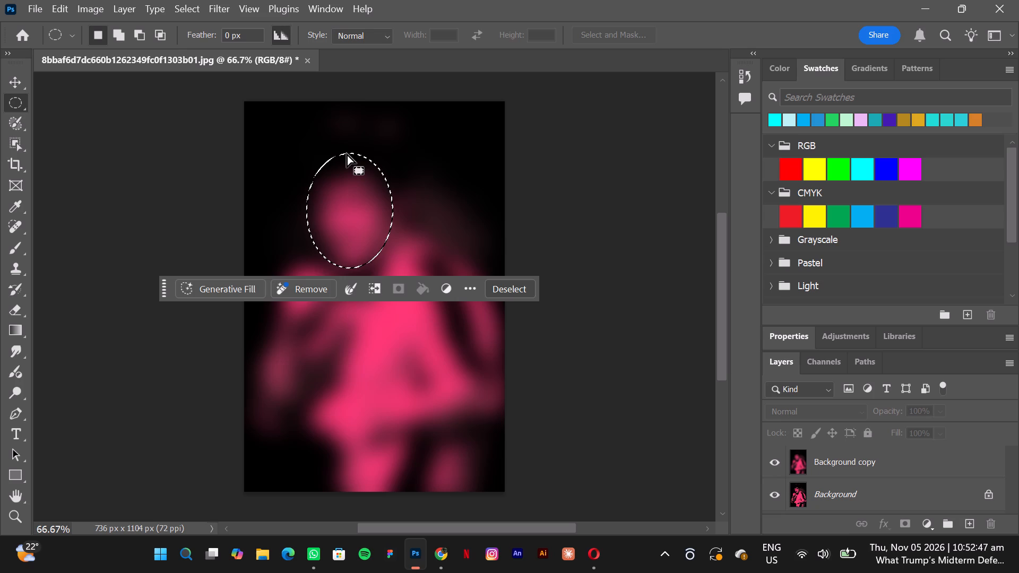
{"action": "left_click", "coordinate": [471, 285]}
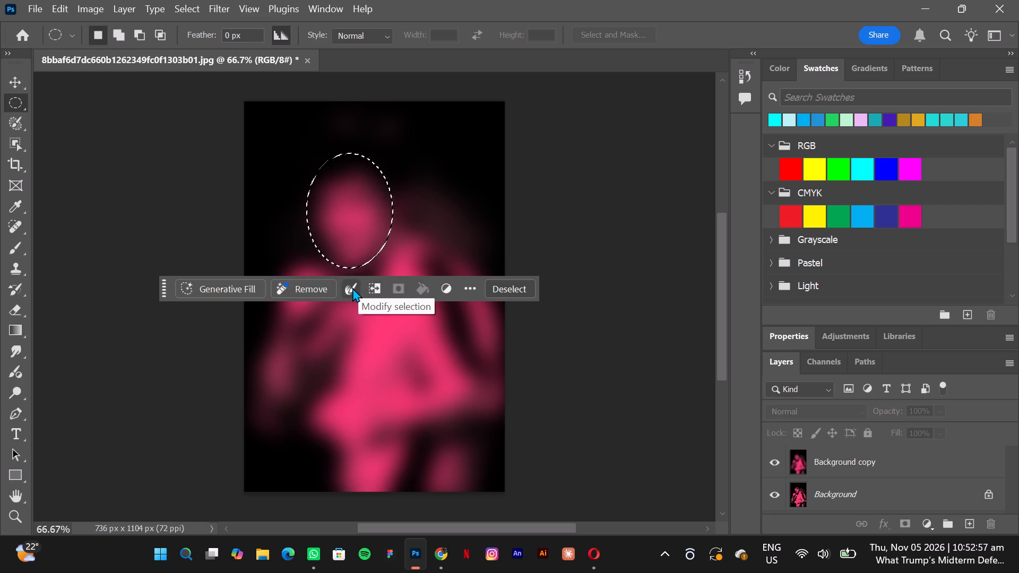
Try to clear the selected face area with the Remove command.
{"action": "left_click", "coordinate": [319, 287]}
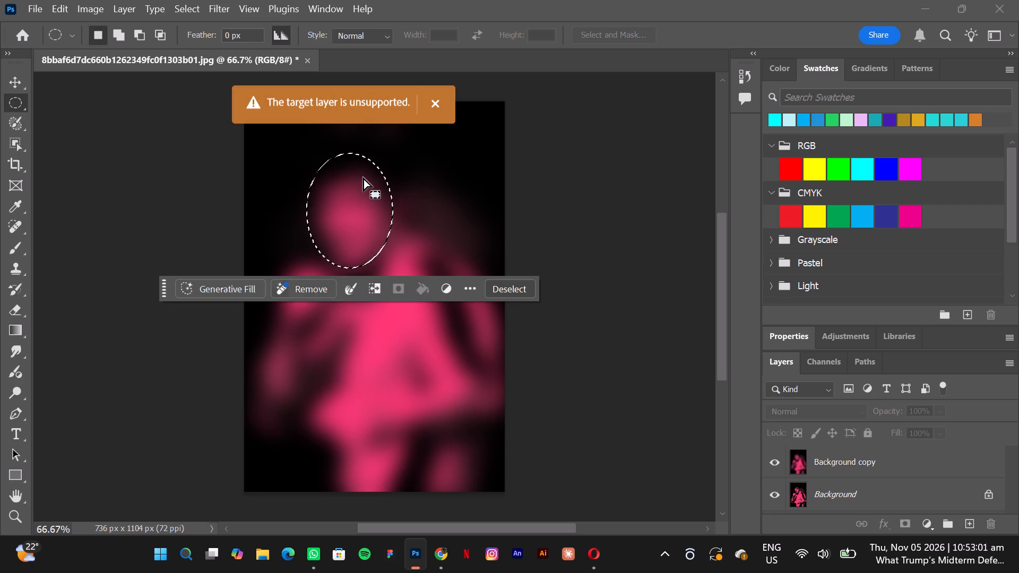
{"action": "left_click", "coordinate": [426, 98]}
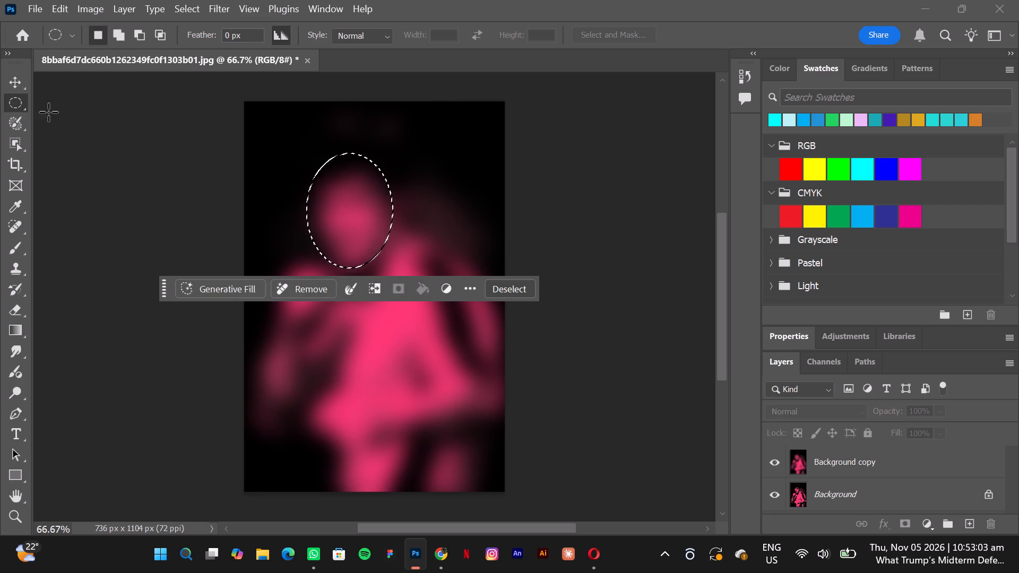
Shift the elliptical selection slightly down and to the left over the blurred face.
{"action": "right_click", "coordinate": [20, 107]}
{"action": "left_click", "coordinate": [73, 115]}
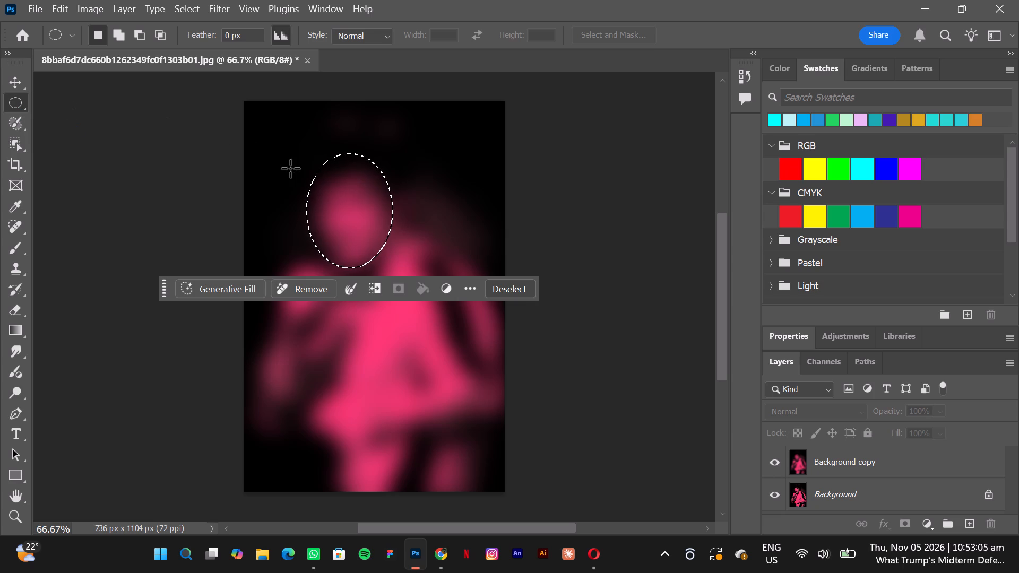
{"action": "left_click", "coordinate": [325, 172]}
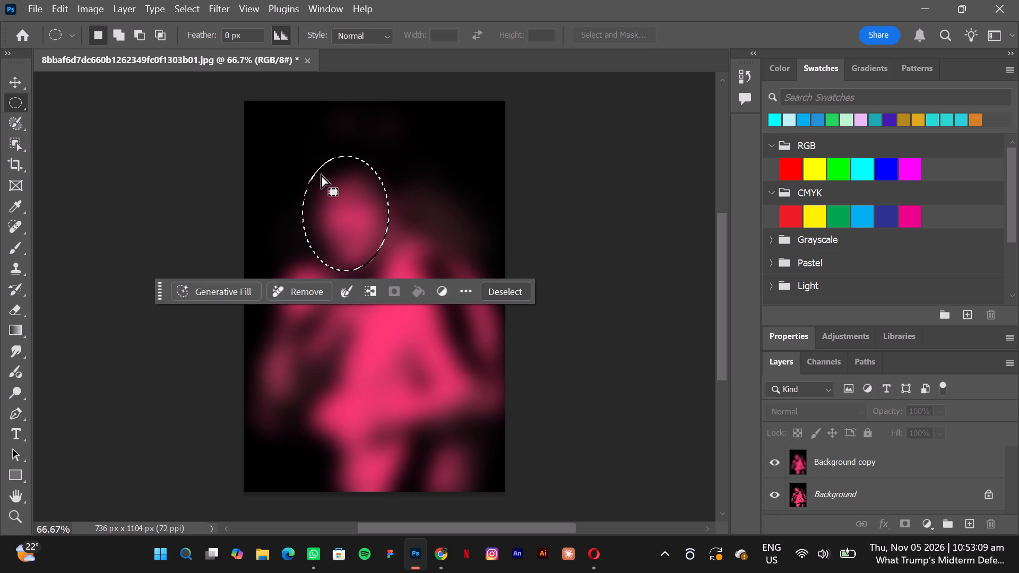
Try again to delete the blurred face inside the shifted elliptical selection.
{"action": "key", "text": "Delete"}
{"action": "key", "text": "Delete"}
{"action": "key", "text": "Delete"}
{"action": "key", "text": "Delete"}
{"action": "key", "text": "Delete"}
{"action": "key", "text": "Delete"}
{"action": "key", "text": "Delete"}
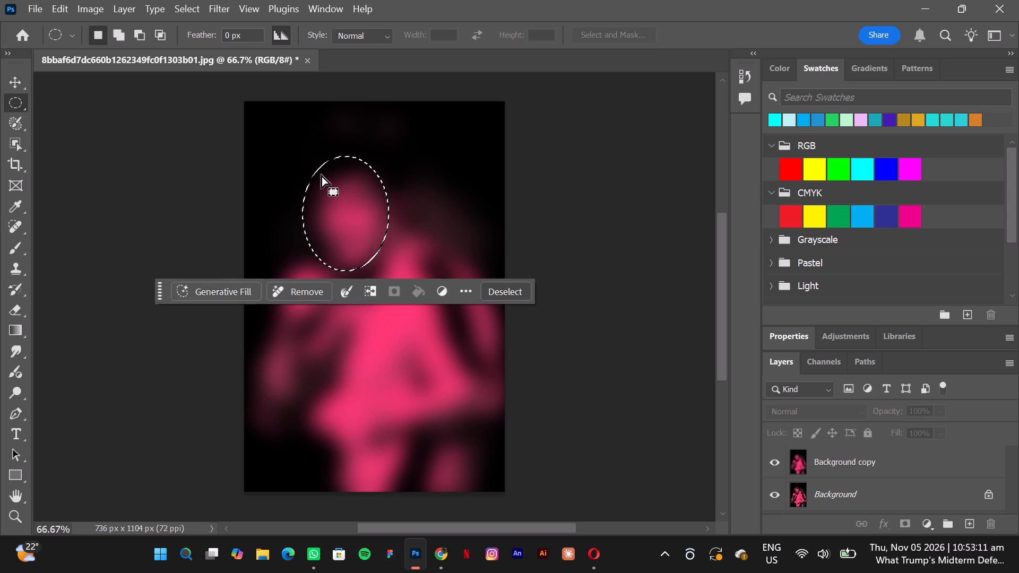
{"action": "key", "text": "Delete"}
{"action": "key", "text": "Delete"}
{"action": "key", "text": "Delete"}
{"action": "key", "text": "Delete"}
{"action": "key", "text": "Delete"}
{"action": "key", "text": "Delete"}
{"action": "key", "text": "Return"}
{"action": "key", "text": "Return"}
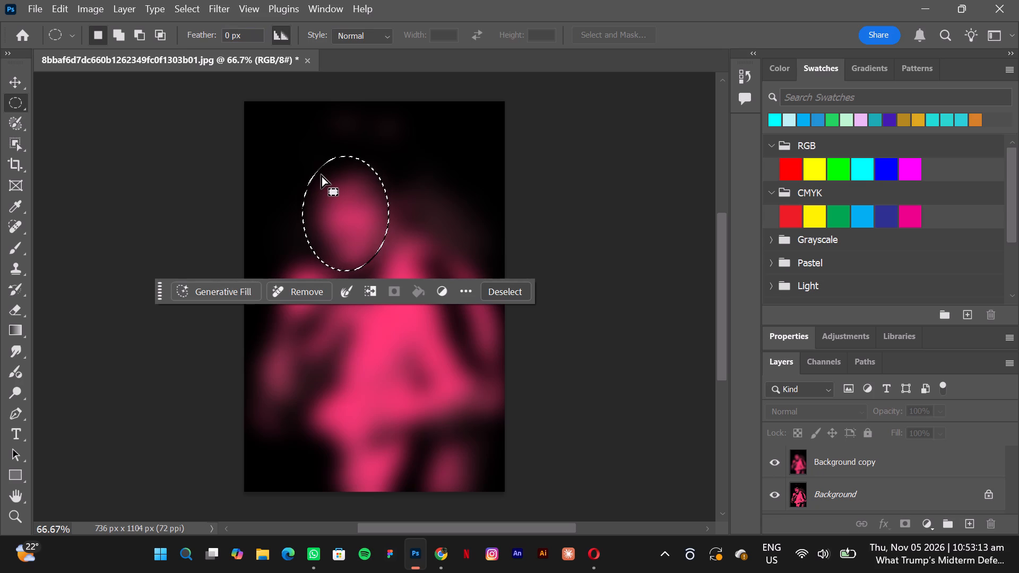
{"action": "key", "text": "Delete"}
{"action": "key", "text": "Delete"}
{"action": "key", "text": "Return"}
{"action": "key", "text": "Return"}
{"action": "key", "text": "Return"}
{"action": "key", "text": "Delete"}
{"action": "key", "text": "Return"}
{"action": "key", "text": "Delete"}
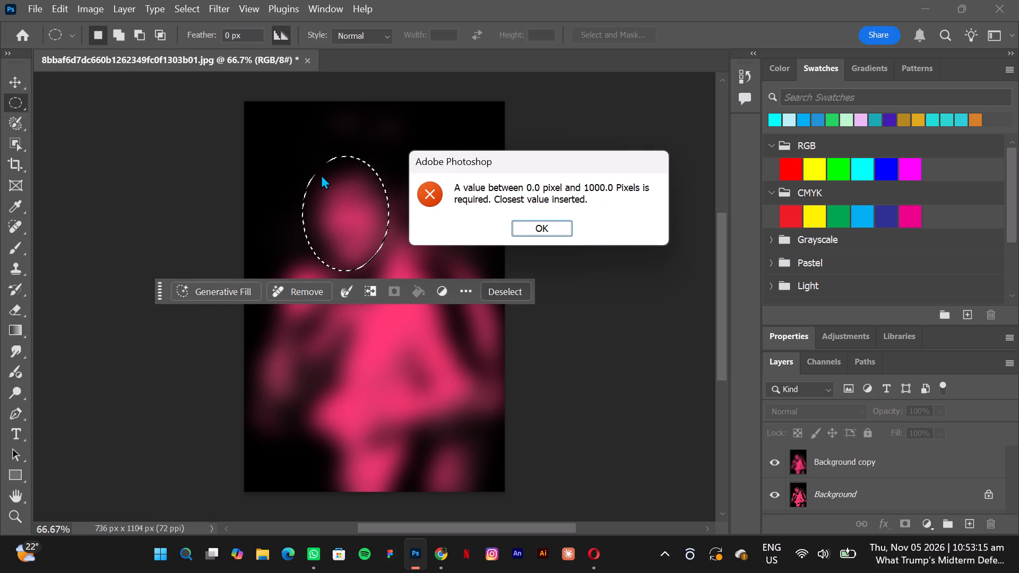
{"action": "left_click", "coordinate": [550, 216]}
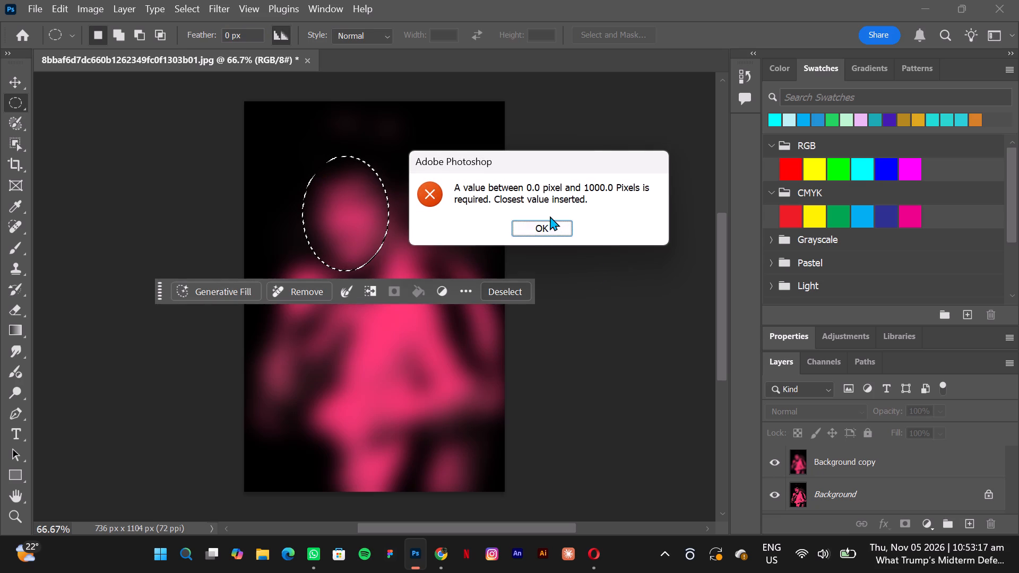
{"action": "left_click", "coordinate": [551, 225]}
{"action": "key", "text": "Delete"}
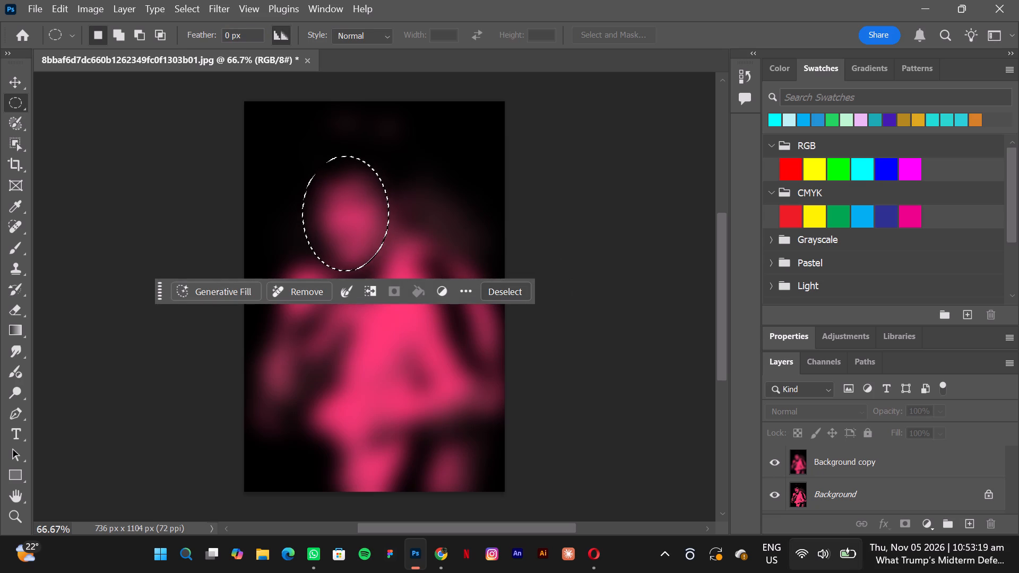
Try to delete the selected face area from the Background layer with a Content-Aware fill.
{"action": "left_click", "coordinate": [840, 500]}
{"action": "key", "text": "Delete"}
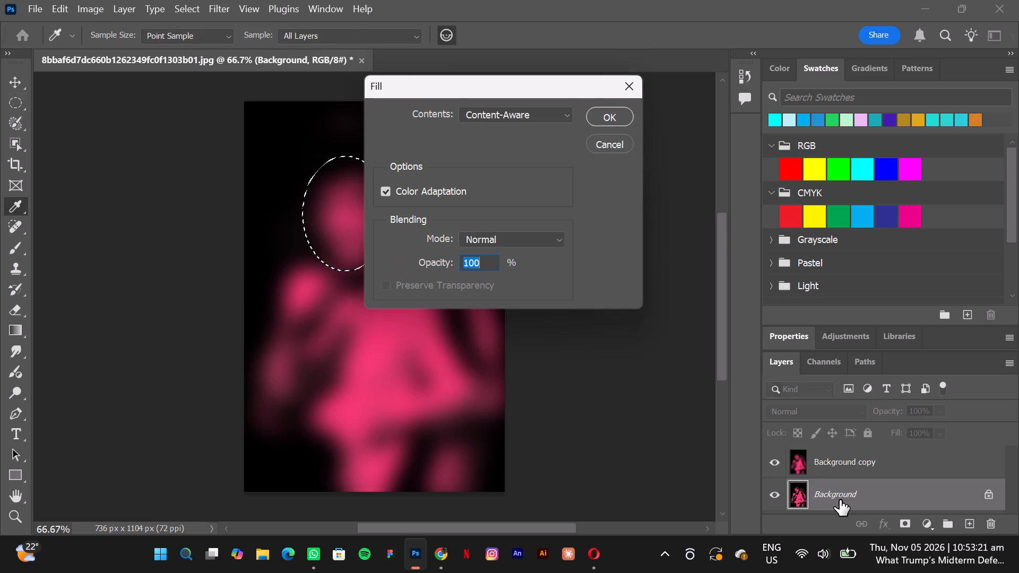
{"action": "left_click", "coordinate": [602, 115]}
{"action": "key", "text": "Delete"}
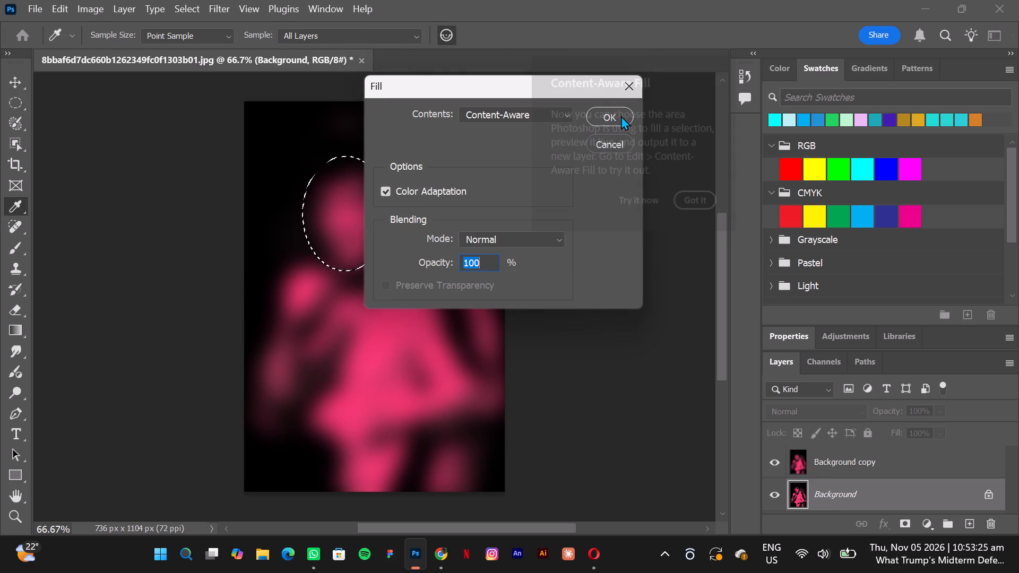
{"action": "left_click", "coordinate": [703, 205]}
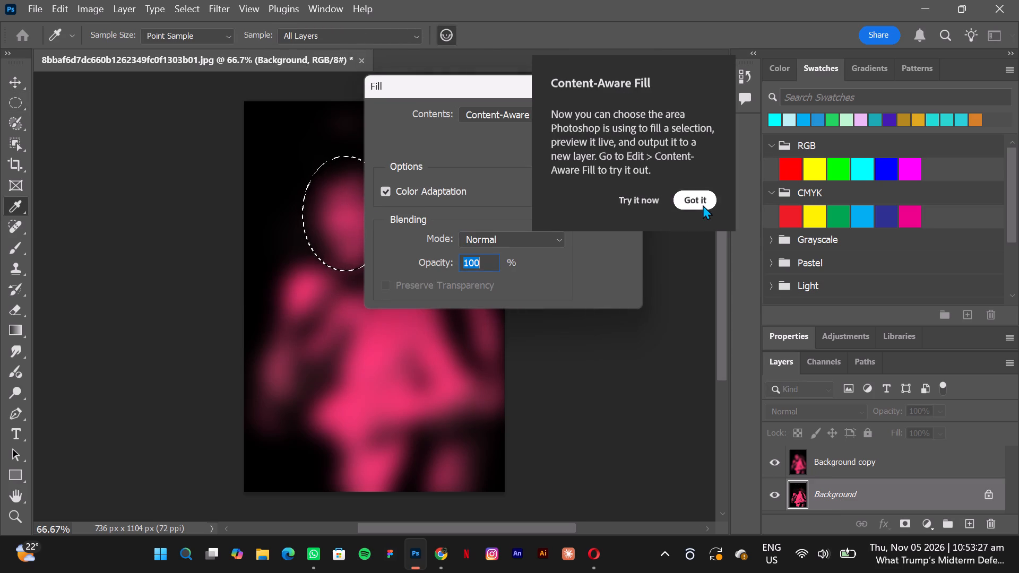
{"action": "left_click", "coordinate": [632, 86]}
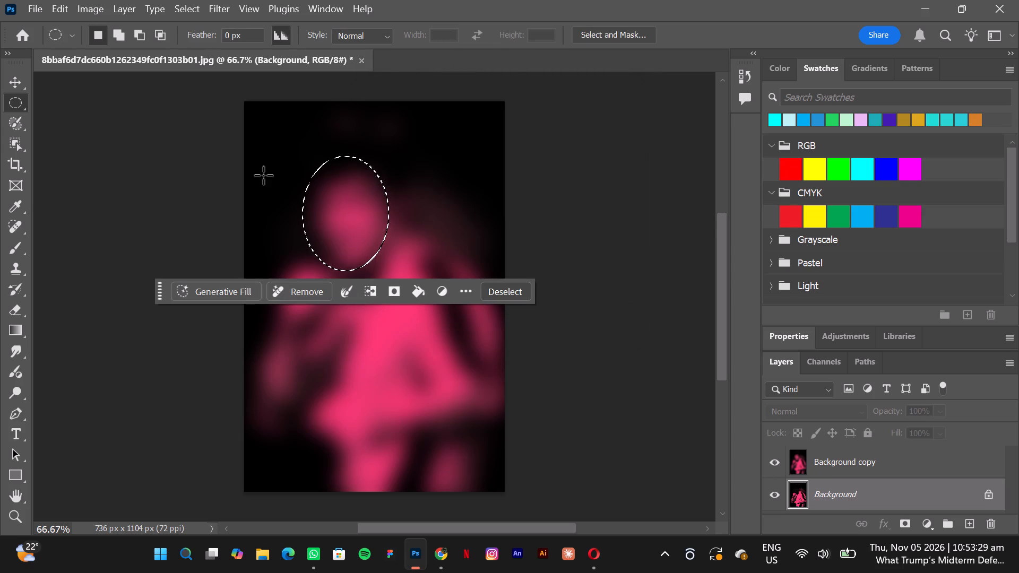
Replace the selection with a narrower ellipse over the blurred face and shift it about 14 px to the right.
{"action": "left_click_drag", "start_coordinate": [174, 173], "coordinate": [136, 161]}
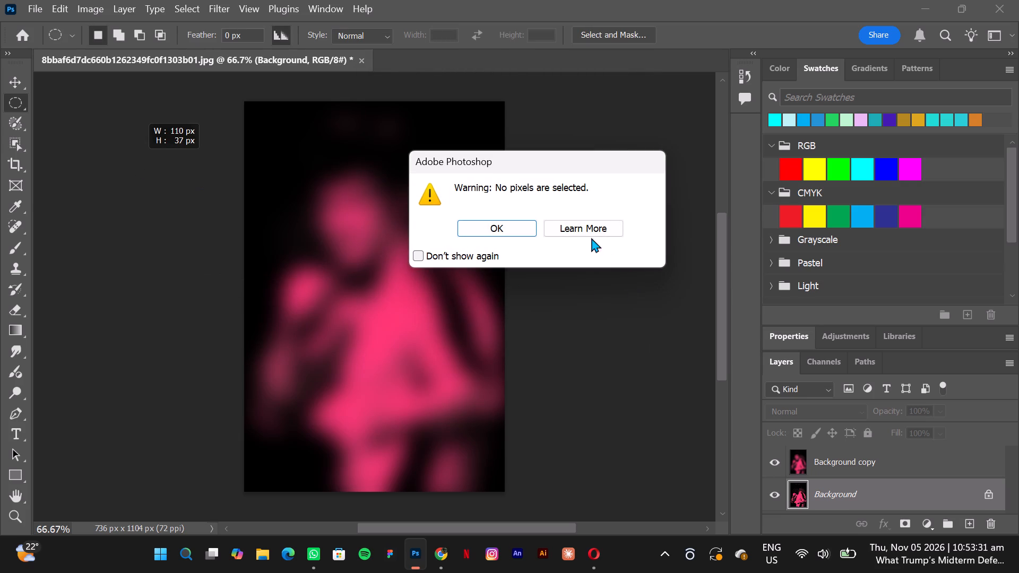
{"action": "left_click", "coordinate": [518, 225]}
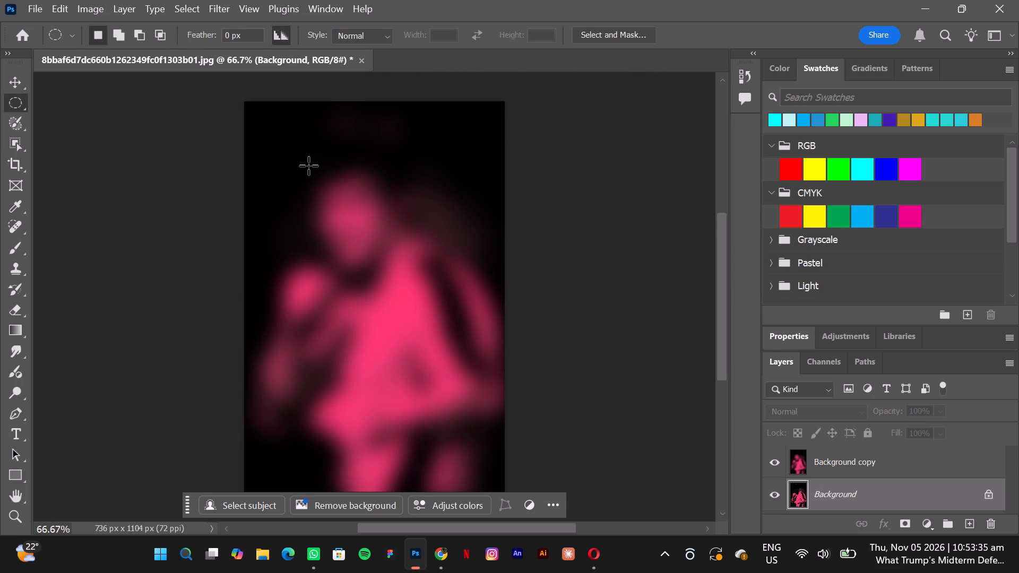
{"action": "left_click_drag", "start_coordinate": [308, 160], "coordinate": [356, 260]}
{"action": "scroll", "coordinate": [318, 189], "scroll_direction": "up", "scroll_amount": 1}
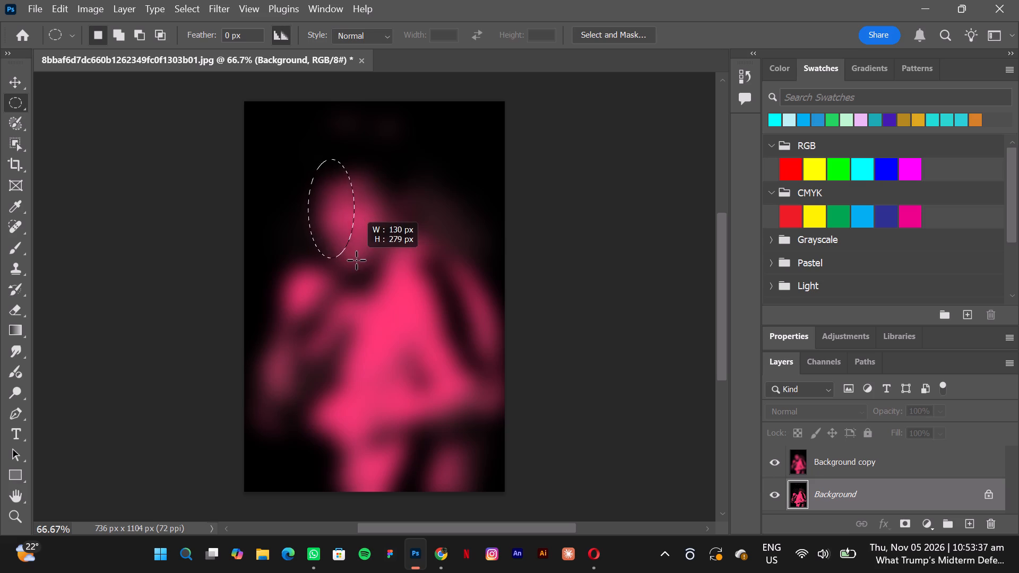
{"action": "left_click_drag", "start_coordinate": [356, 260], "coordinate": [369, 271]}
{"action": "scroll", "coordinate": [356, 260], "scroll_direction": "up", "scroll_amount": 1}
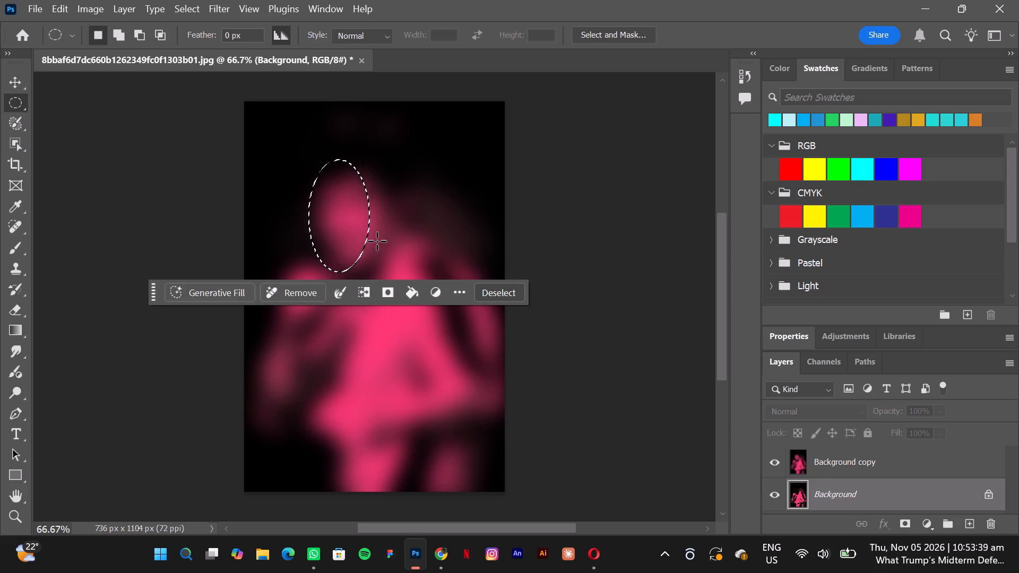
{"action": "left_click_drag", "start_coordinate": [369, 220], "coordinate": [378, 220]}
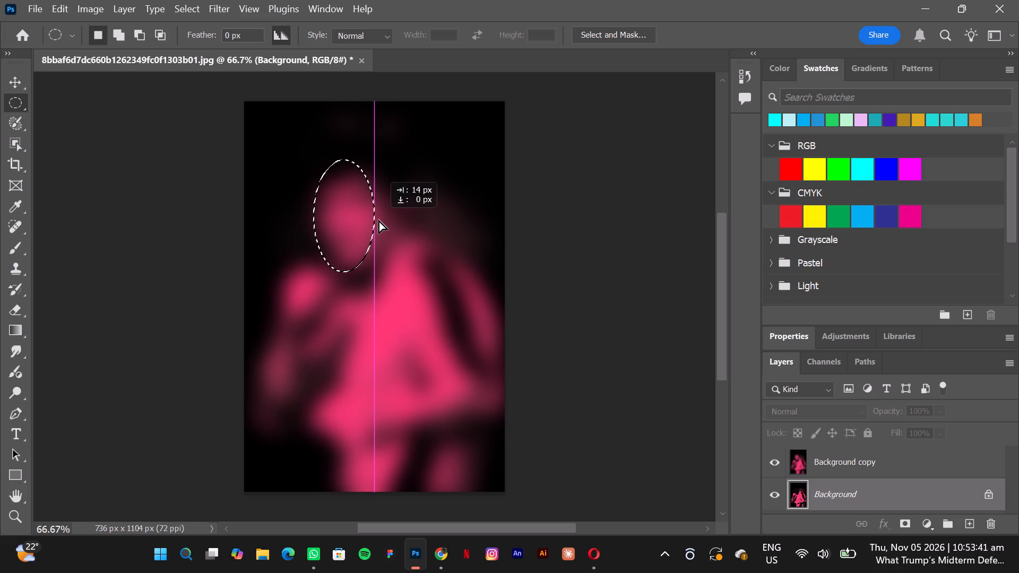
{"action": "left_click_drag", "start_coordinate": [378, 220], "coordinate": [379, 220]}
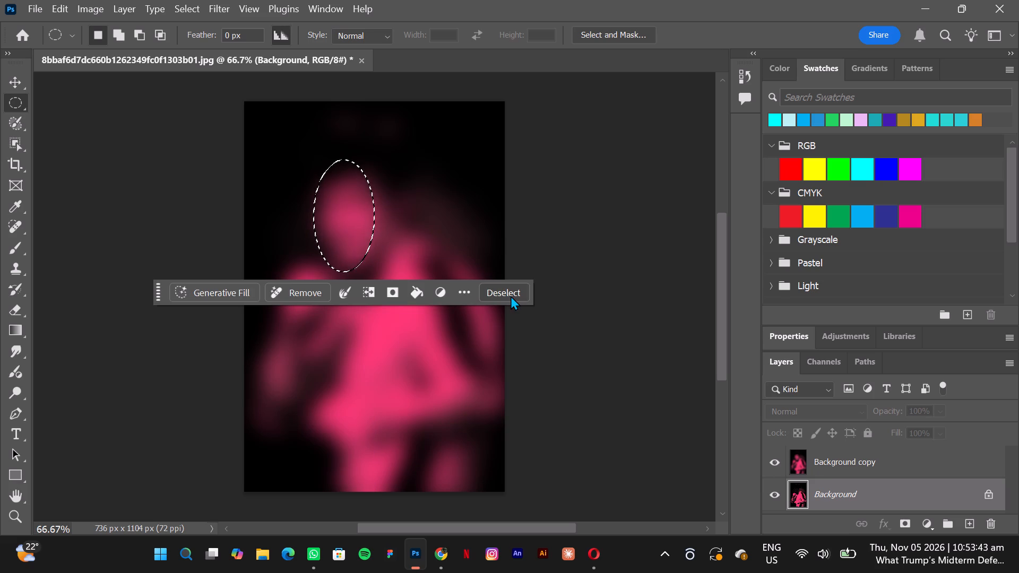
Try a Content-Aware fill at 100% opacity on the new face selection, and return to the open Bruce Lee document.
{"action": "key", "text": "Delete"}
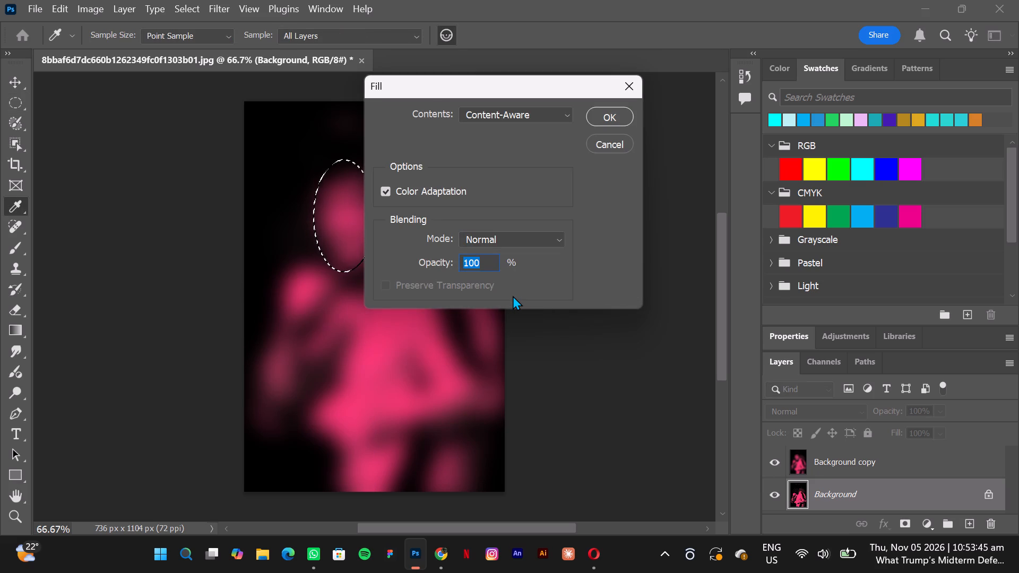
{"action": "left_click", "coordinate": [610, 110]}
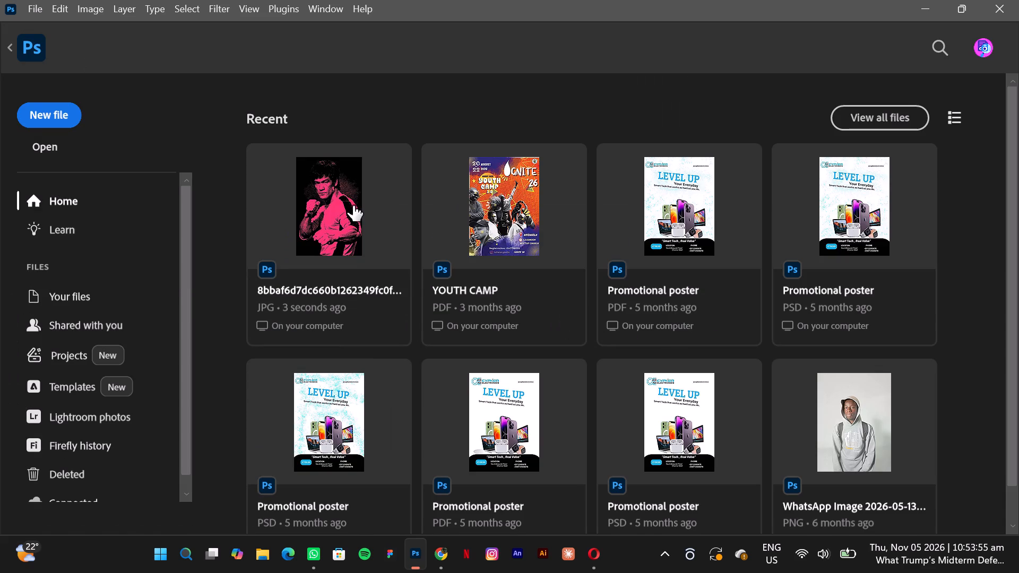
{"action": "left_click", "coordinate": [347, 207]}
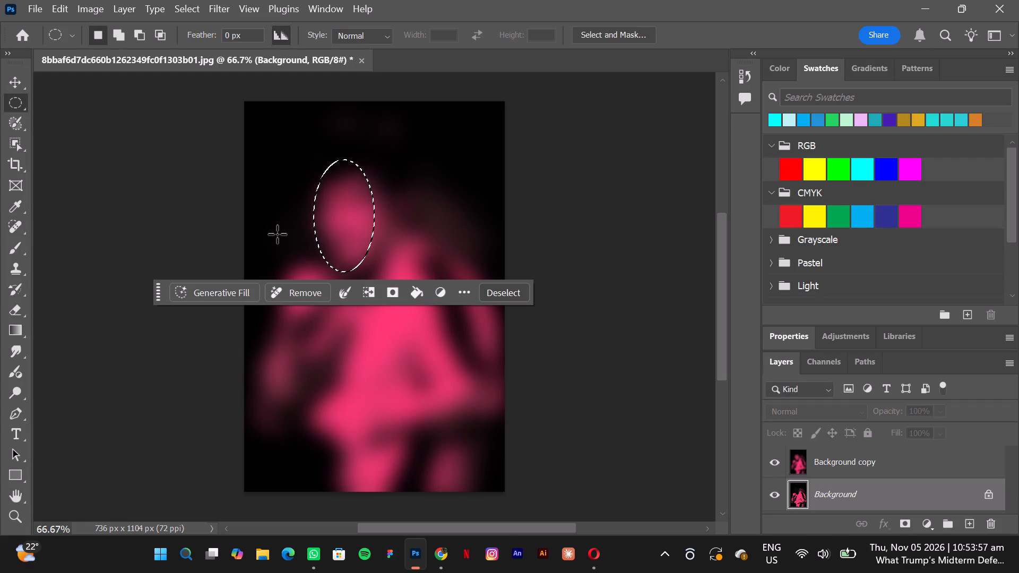
Undo the fills, face selections, body blur and layer duplication back to the sharp original image with only the Background layer.
{"action": "key", "text": "ctrl+z"}
{"action": "key", "text": "ctrl+z"}
{"action": "key", "text": "ctrl+z"}
{"action": "key", "text": "ctrl+z"}
{"action": "key", "text": "ctrl+z"}
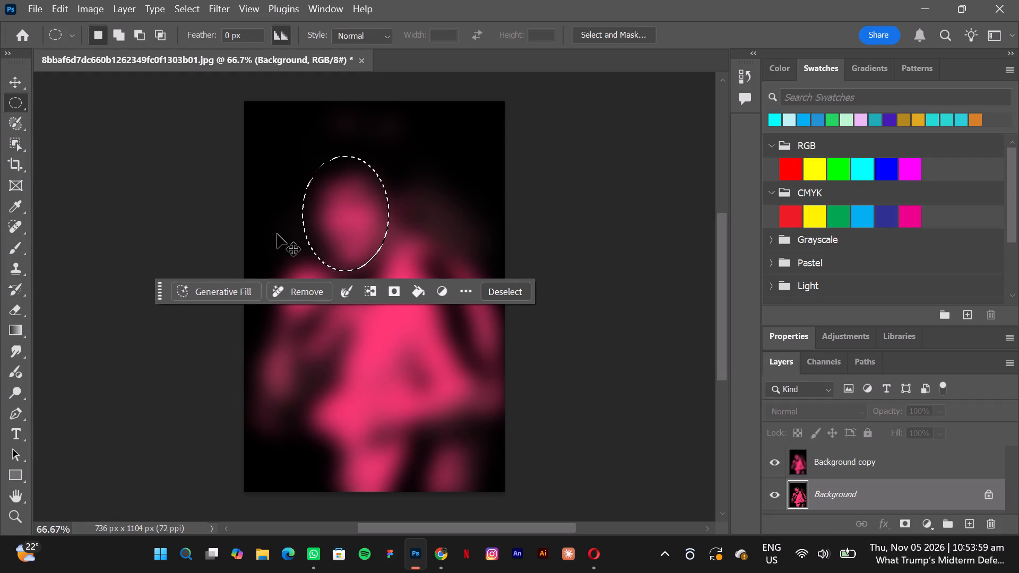
{"action": "key", "text": "ctrl+z"}
{"action": "key", "text": "z"}
{"action": "key", "text": "ctrl+z"}
{"action": "key", "text": "ctrl+z"}
{"action": "key", "text": "ctrl+z"}
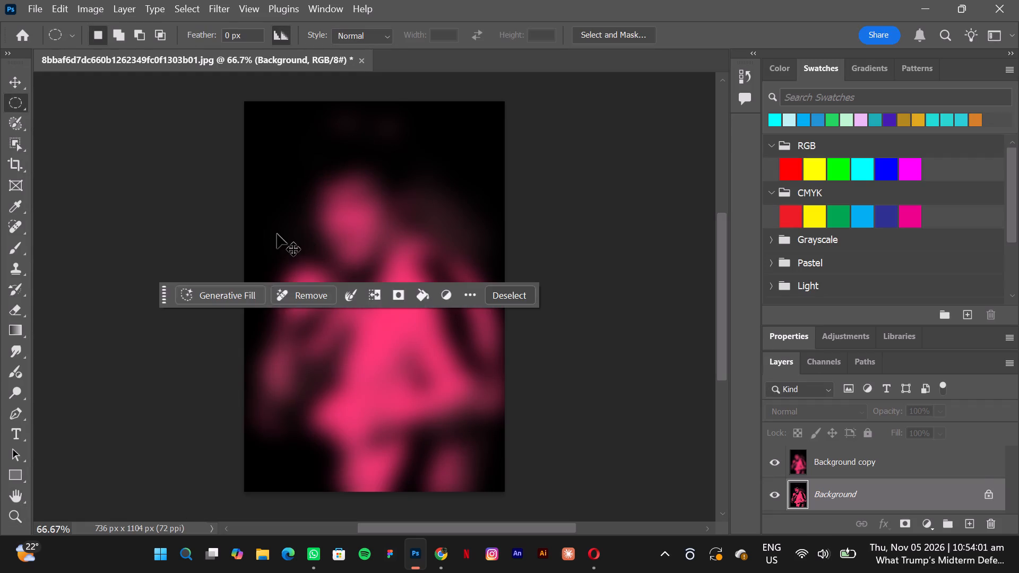
{"action": "key", "text": "ctrl+z"}
{"action": "key", "text": "ctrl+z"}
{"action": "scroll", "coordinate": [125, 256], "scroll_direction": "down", "scroll_amount": 1}
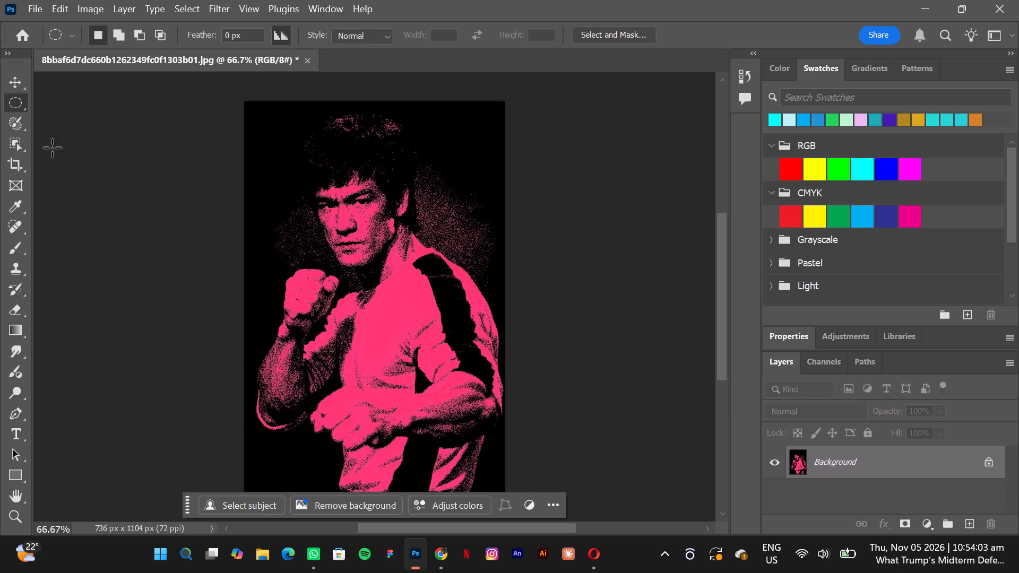
{"action": "scroll", "coordinate": [52, 147], "scroll_direction": "down", "scroll_amount": 1}
Duplicate the Background layer as "Background copy" in the same document.
{"action": "left_click", "coordinate": [15, 79]}
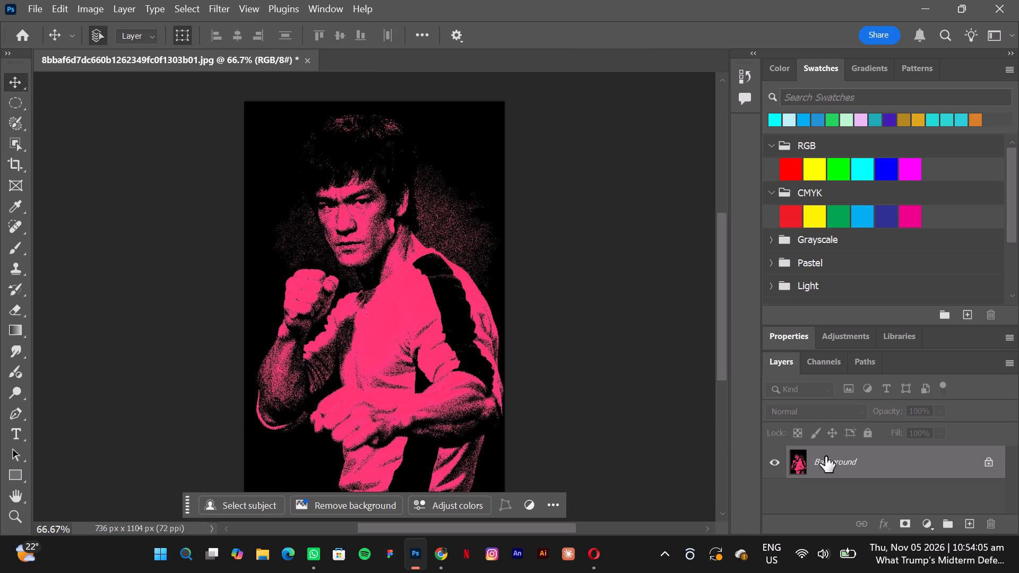
{"action": "right_click", "coordinate": [825, 456]}
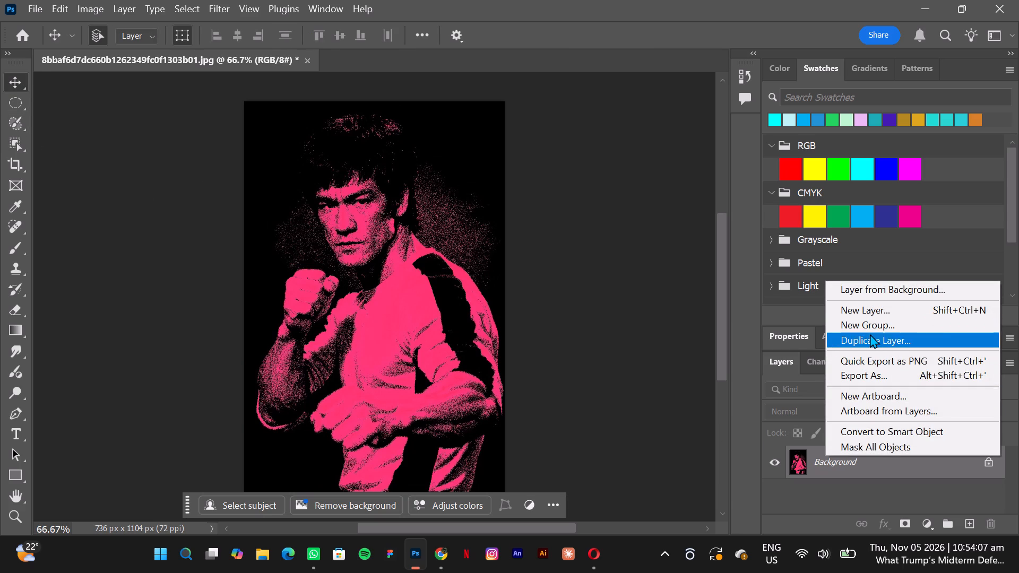
{"action": "left_click", "coordinate": [870, 334]}
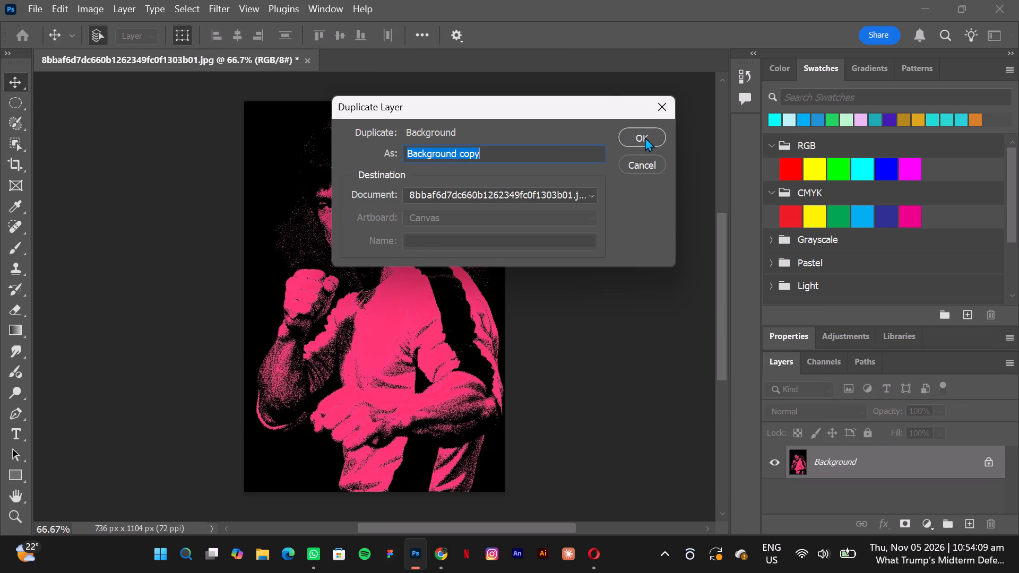